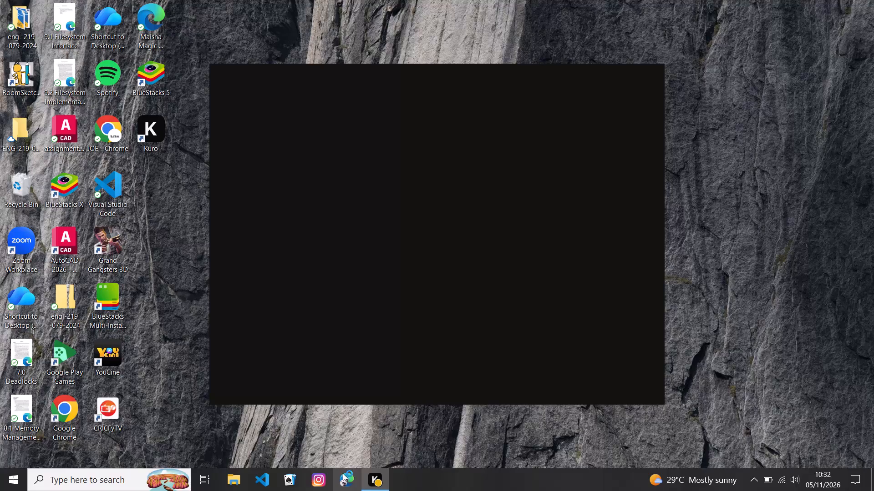
Open the Microsoft Edge browser and bring its new tab page to the front.
click(371, 480)
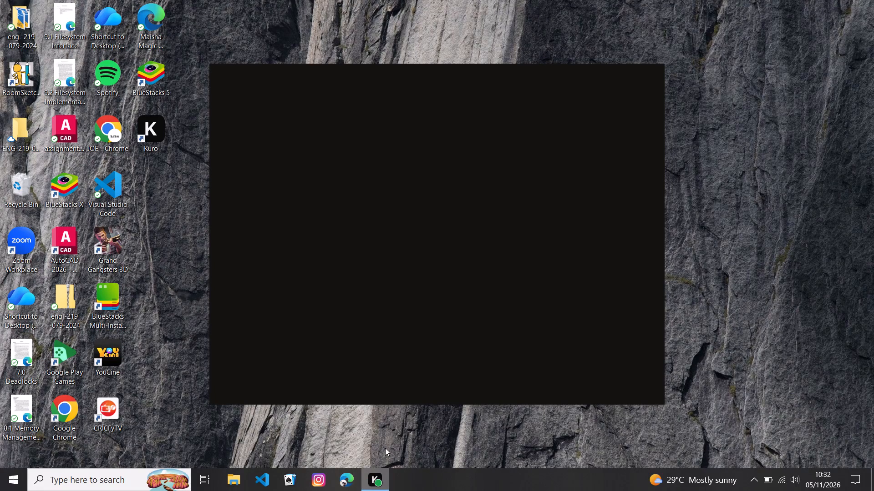
click(345, 480)
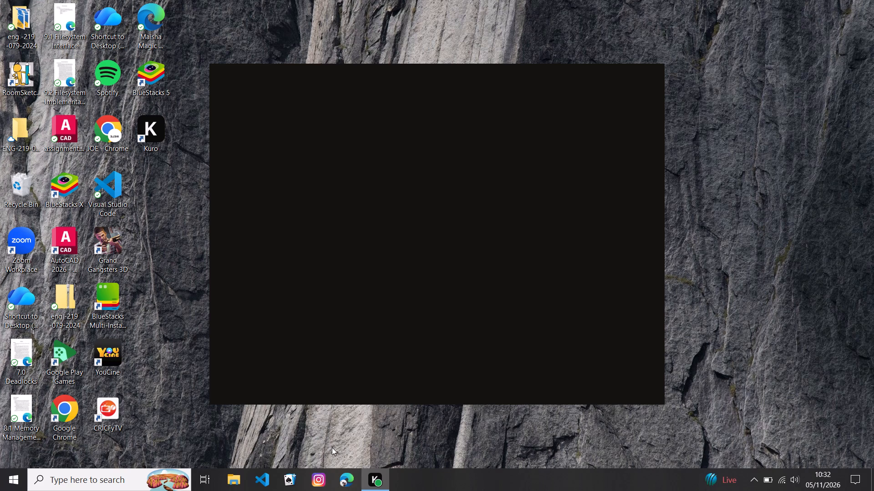
click(781, 240)
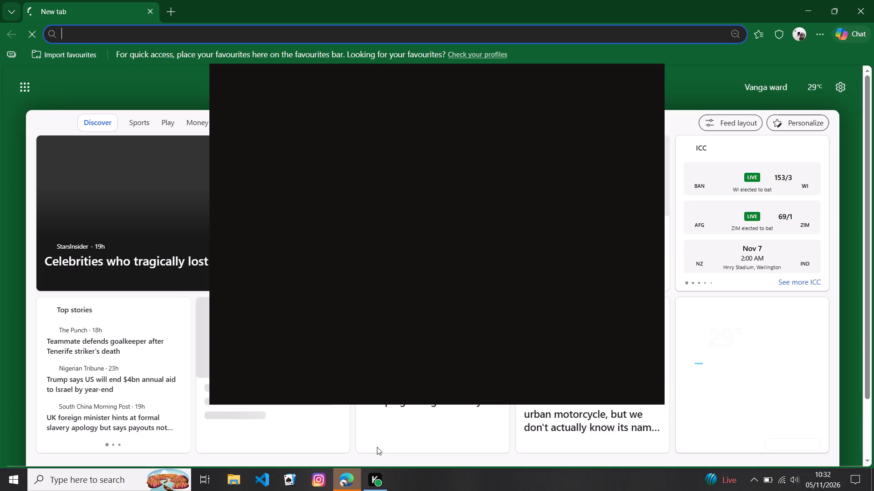
click(694, 78)
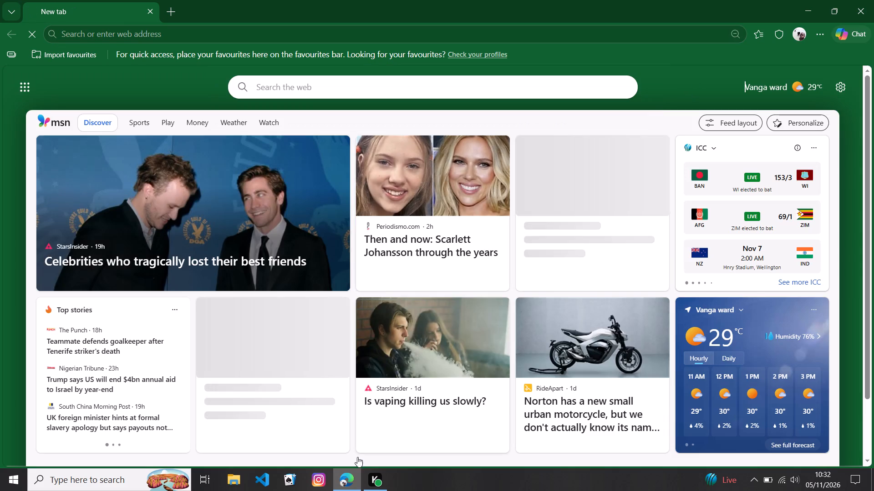
Launch Excel for the web from the Microsoft 365 apps offered on the new tab page.
click(22, 85)
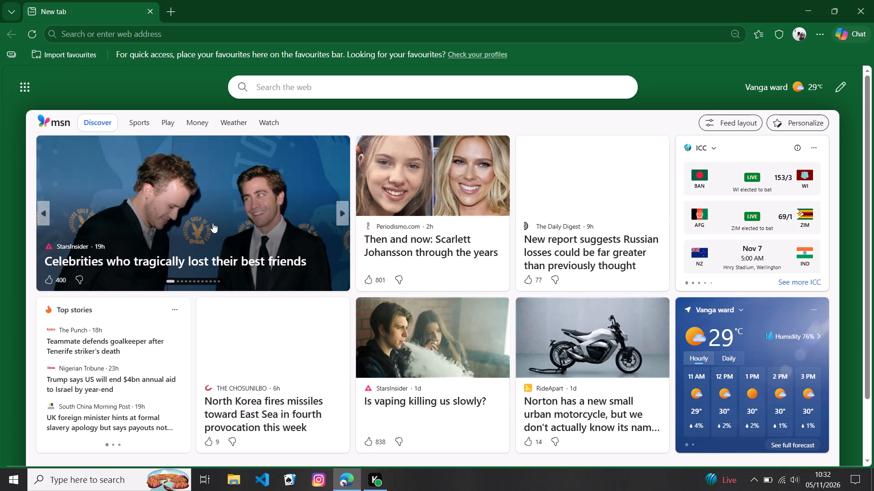
scroll(213, 225, down, 3)
scroll(213, 223, up, 4)
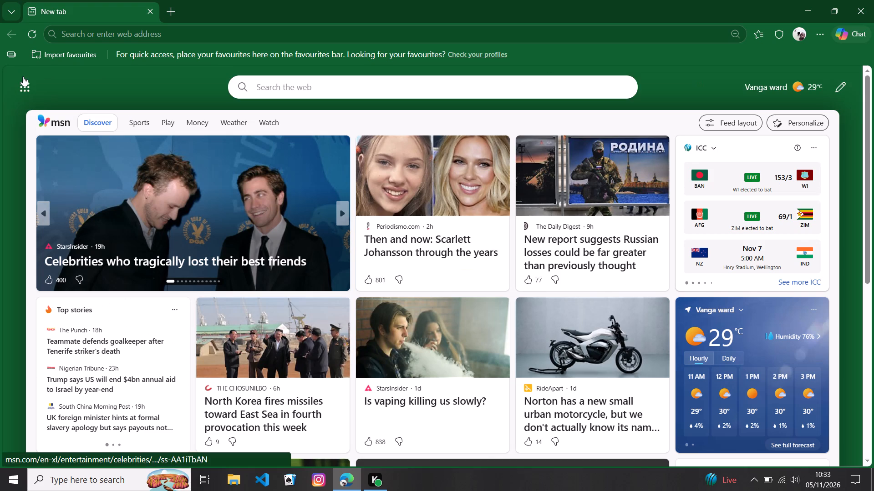
click(25, 86)
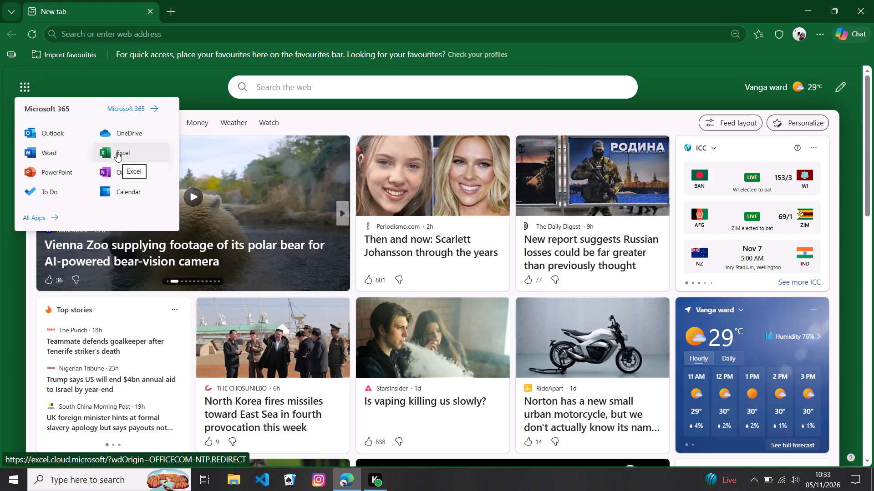
click(117, 151)
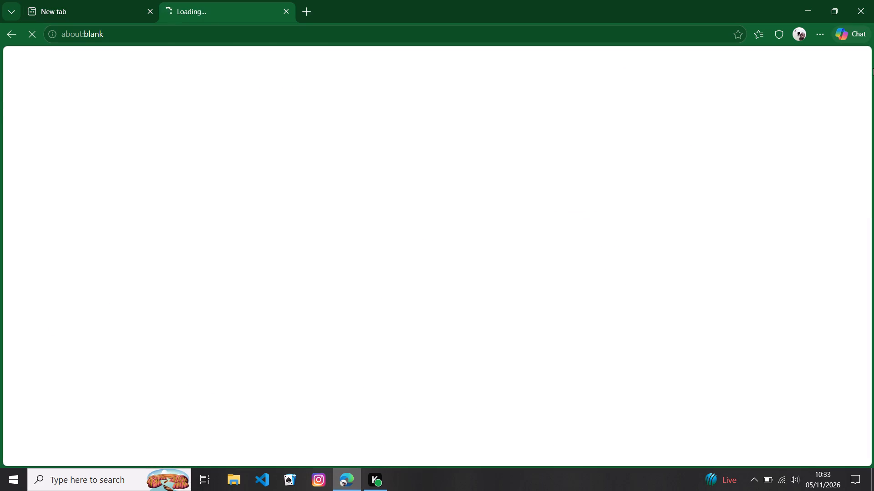
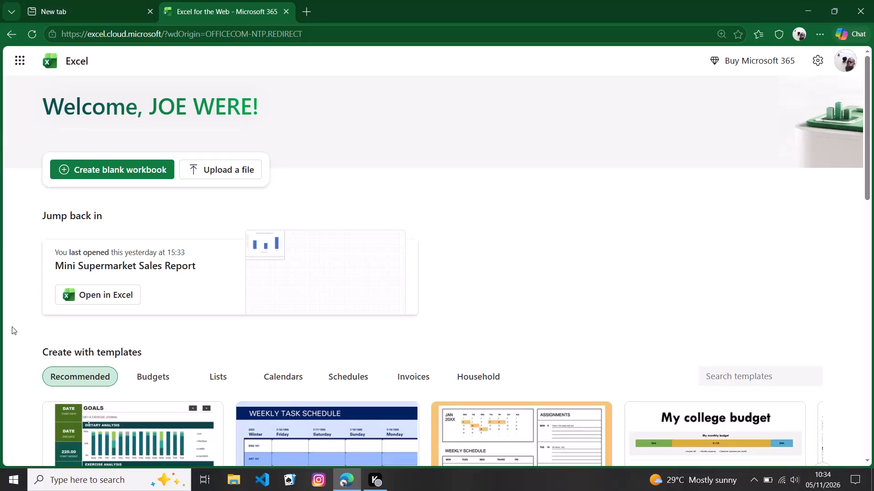
Create a new blank workbook from the Excel start page.
scroll(81, 214, down, 6)
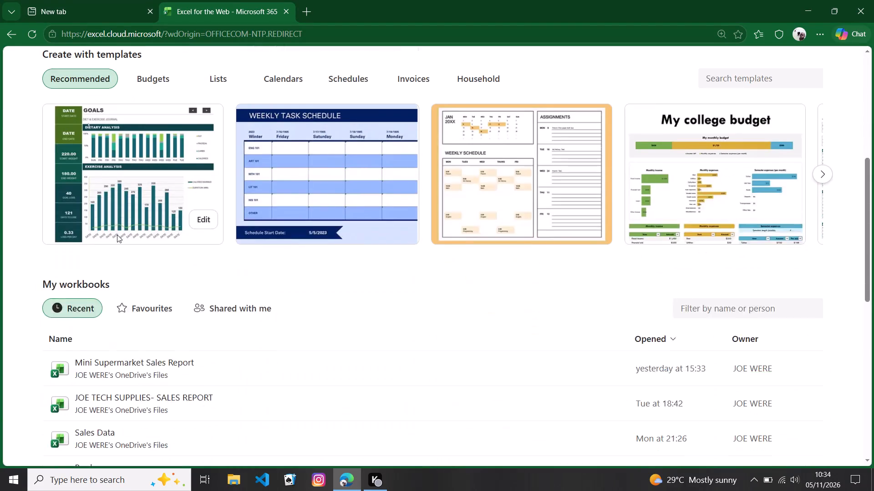
scroll(120, 238, up, 6)
click(97, 171)
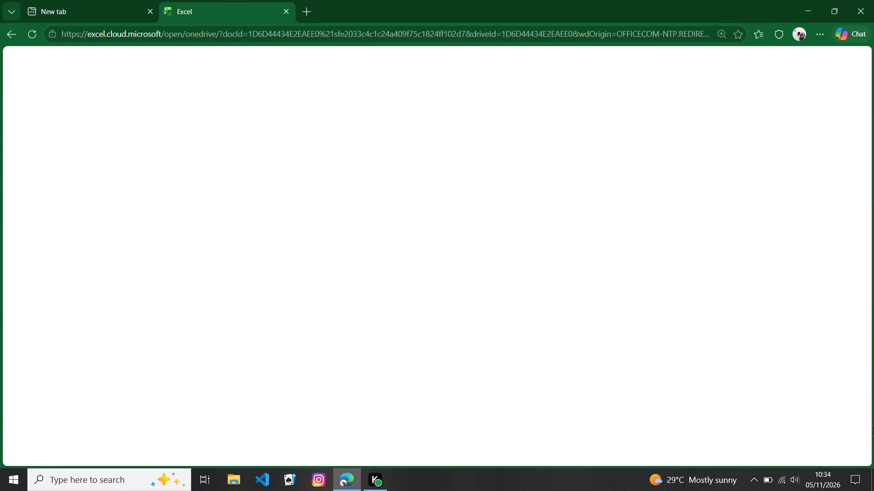
click(869, 475)
click(863, 474)
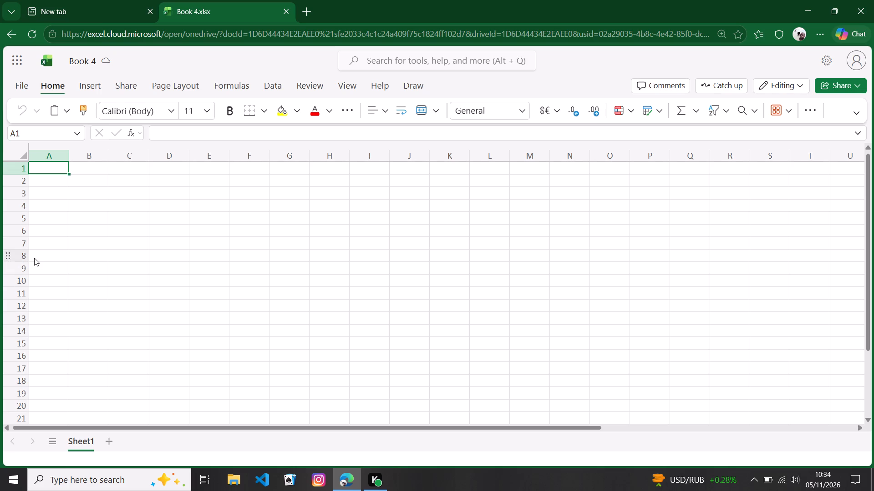
Enter the column header Employee Name in cell A1.
double_click(53, 172)
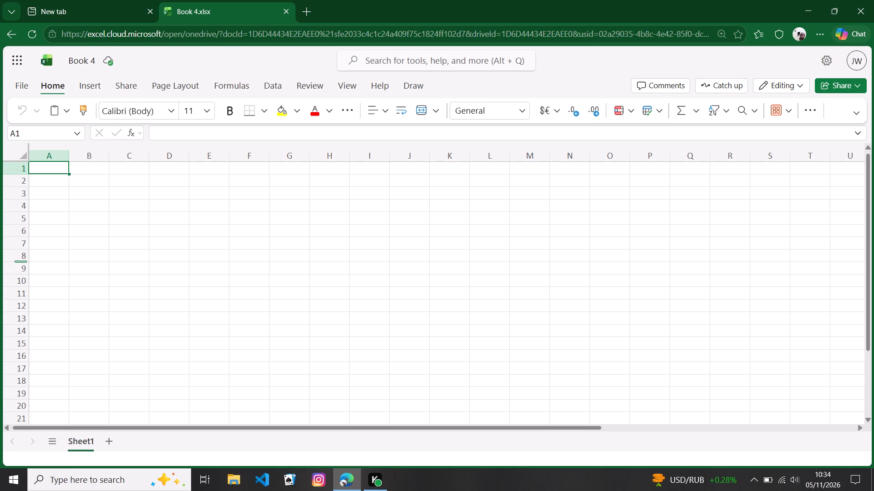
click(50, 169)
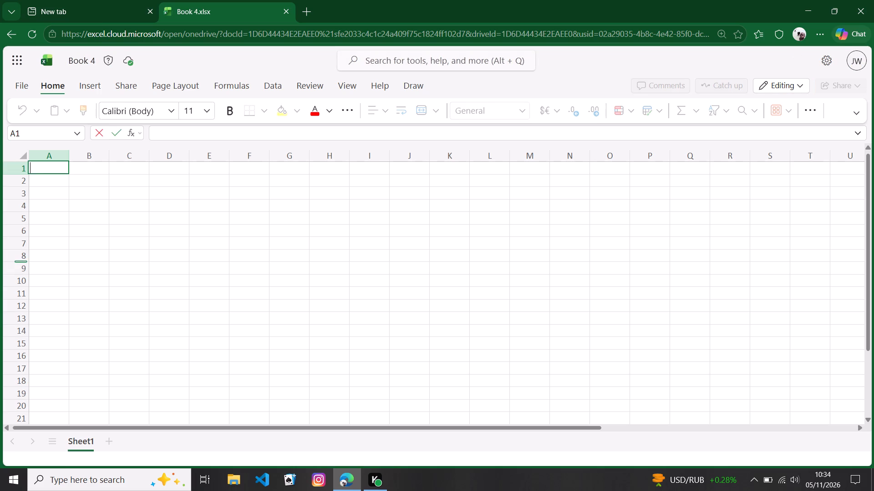
text(mployee)
key(space)
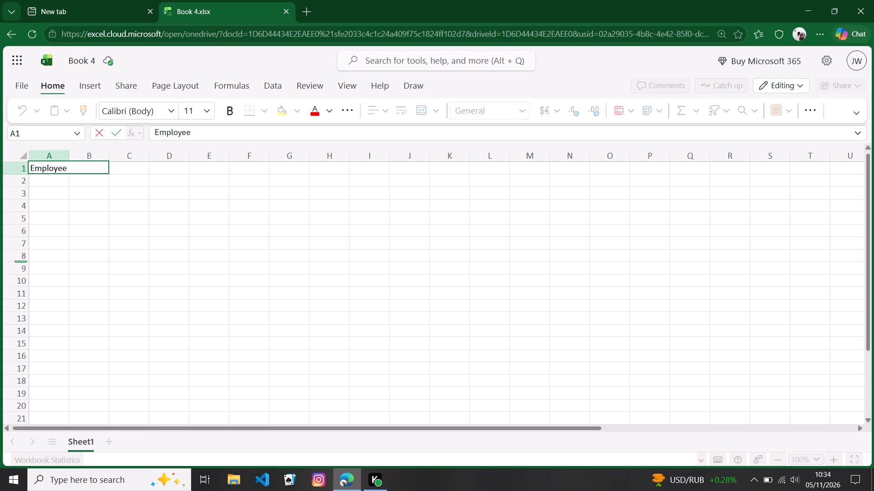
text(na)
key(BackSpace)
key(BackSpace)
text(NA)
key(BackSpace)
text(am)
key(e)
key(Return)
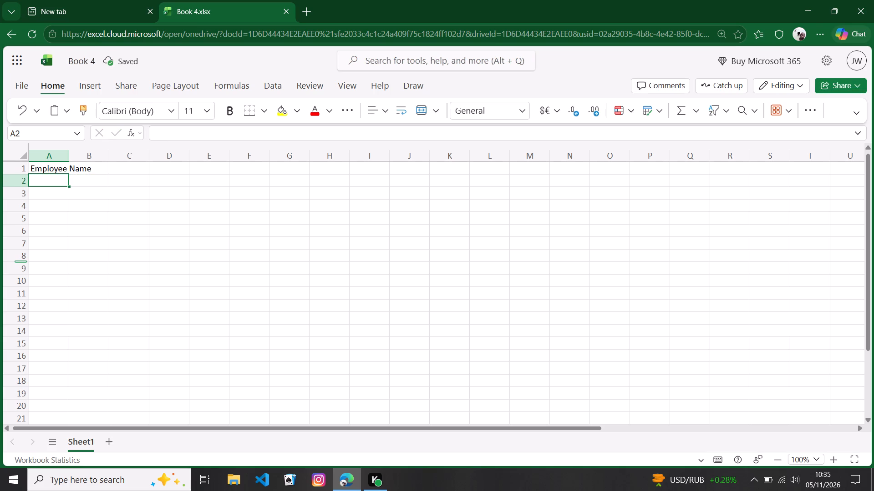
Enter the headers Department, Hours Worked and Hourly Rate in cells B1, C1 and D1.
key(shift+Return)
key(Tab)
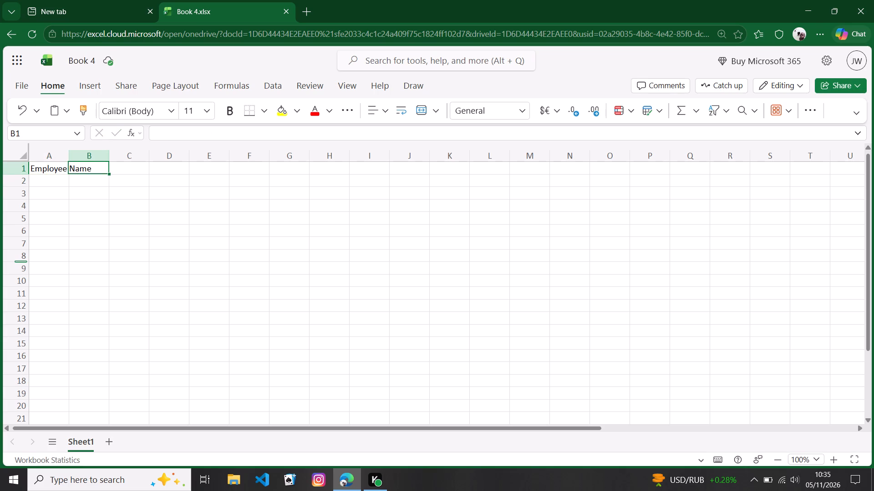
text(epartment)
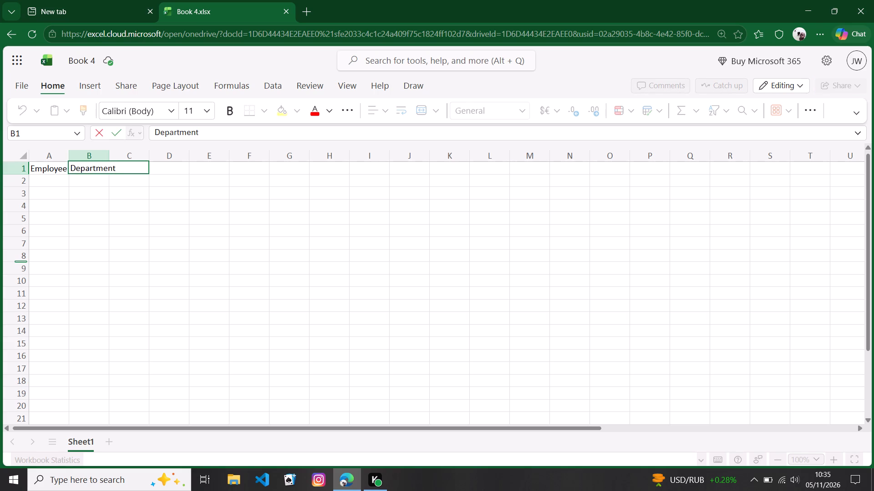
key(Tab)
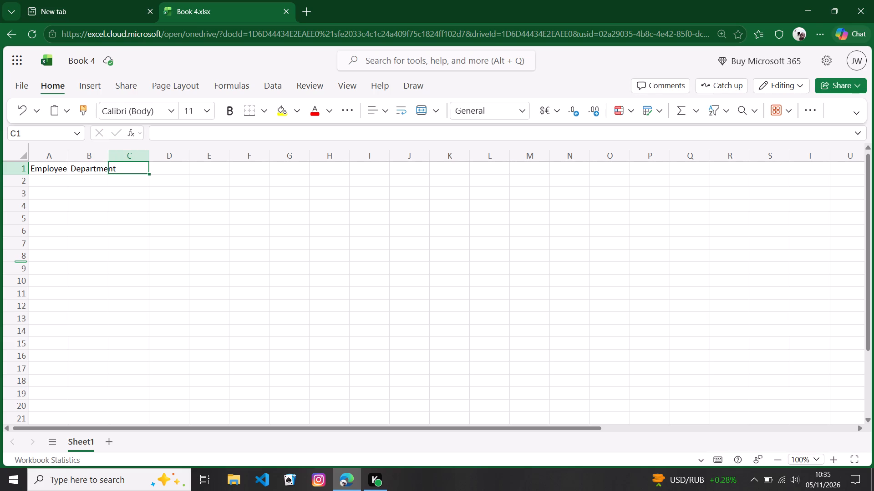
text(ours)
key(space)
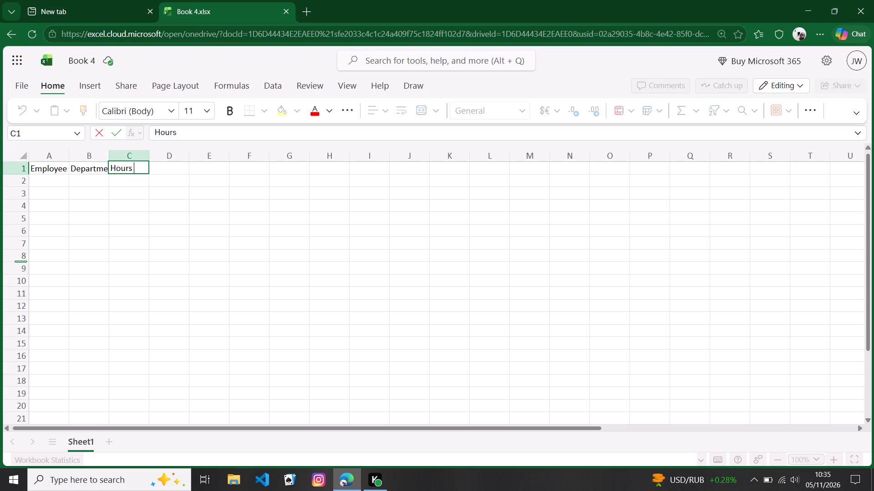
text(or)
text(ked)
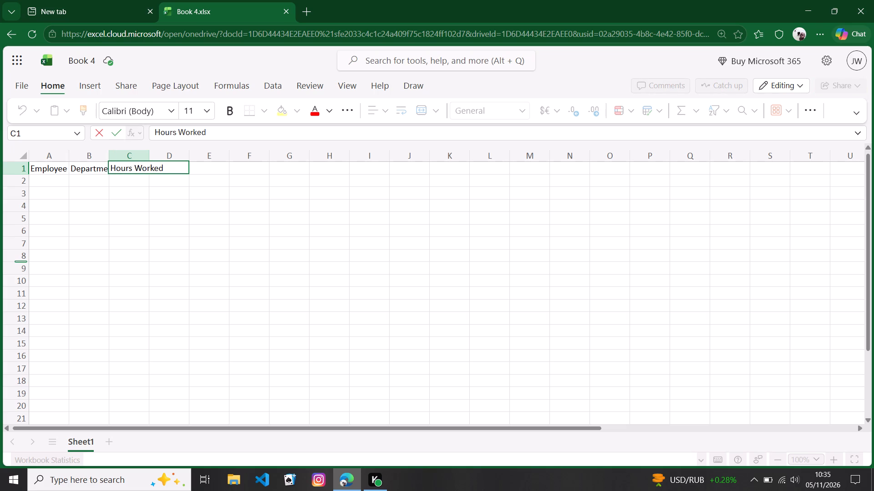
key(Tab)
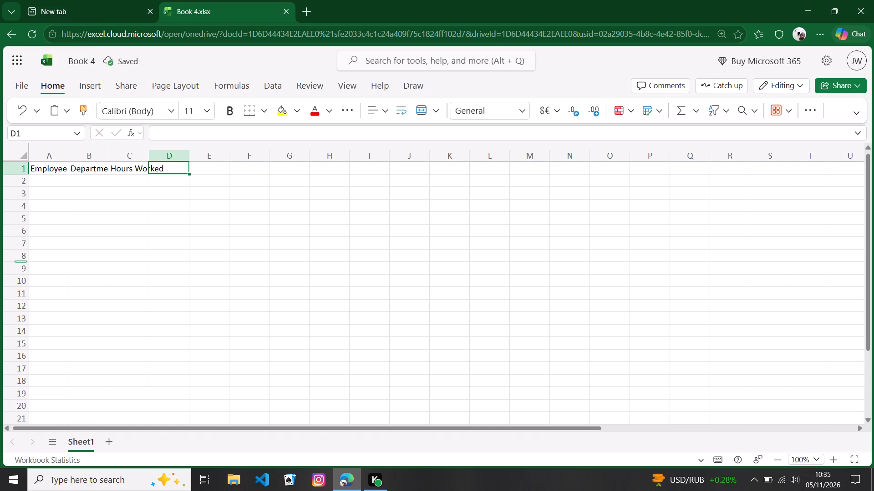
text(ou)
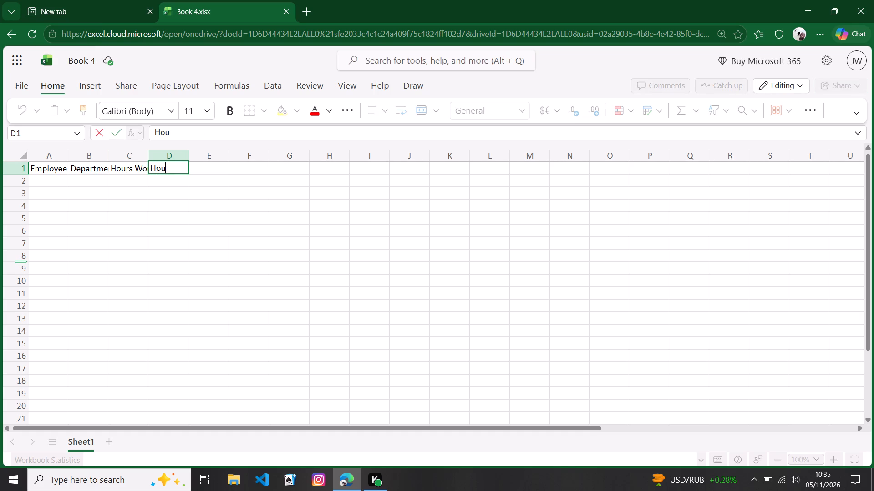
text(rly)
key(space)
text(ate)
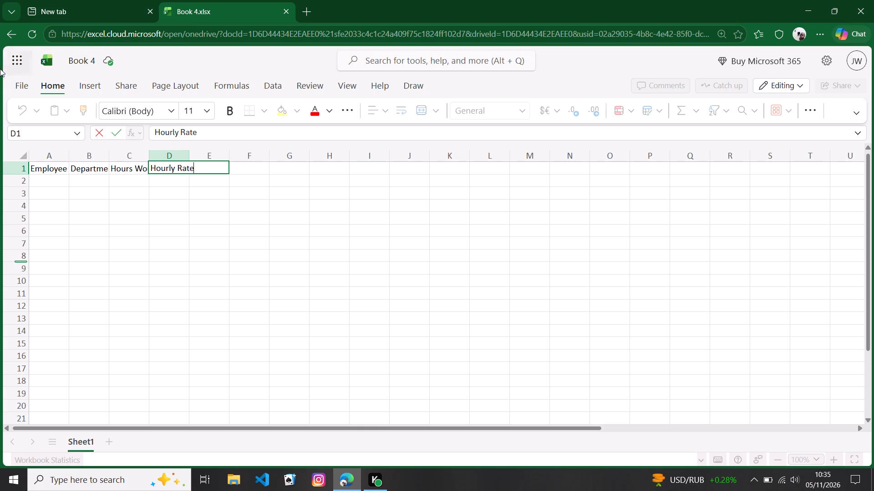
Autofit the widths of columns A to D to their header text.
click(49, 159)
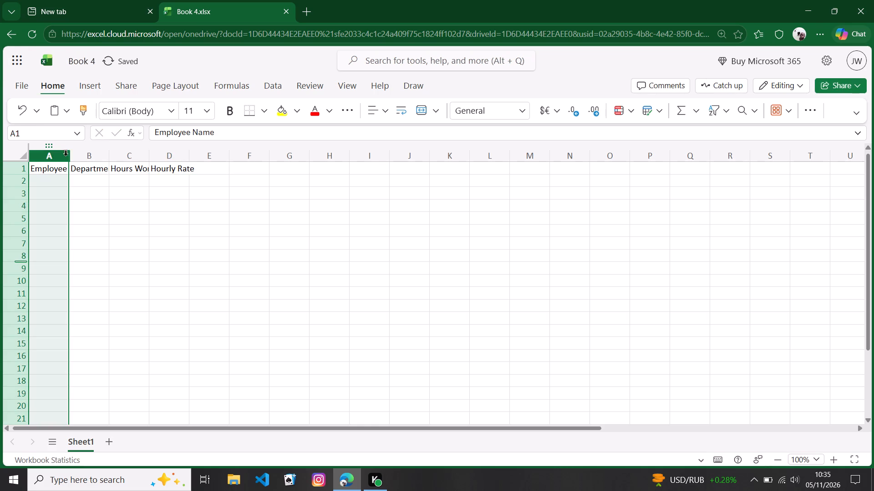
double_click(70, 155)
click(105, 160)
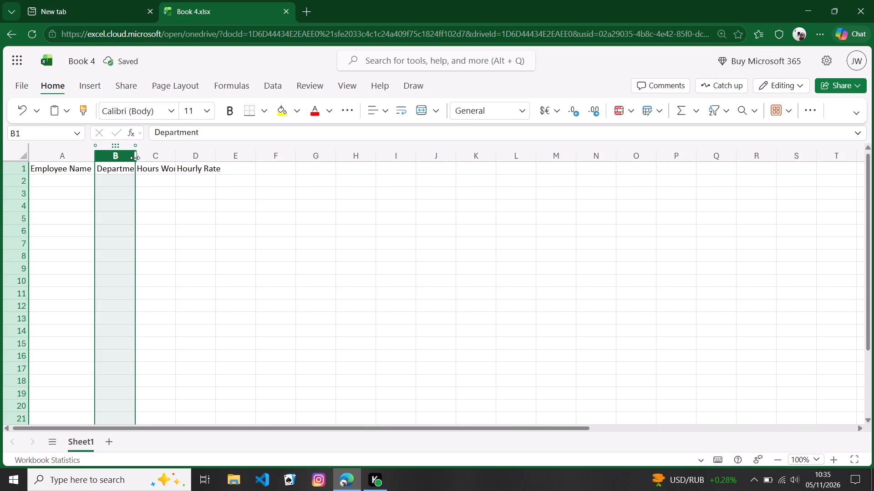
double_click(138, 157)
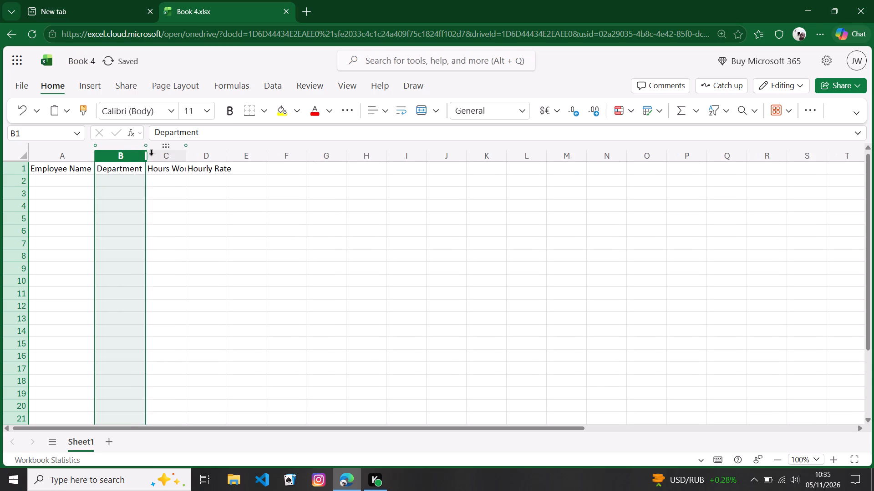
click(161, 160)
double_click(187, 158)
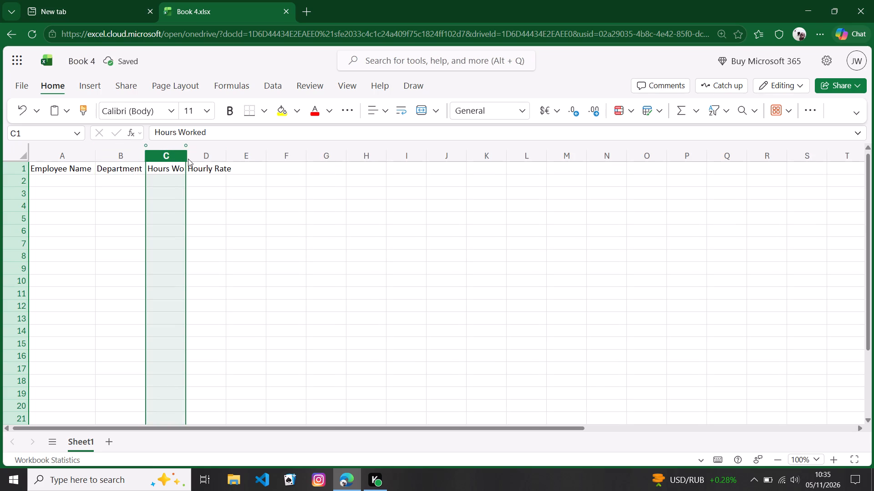
click(218, 159)
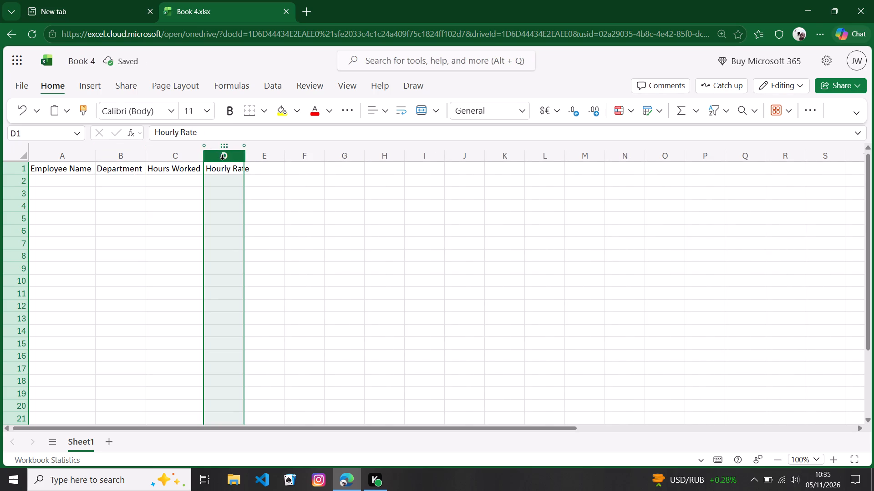
click(245, 159)
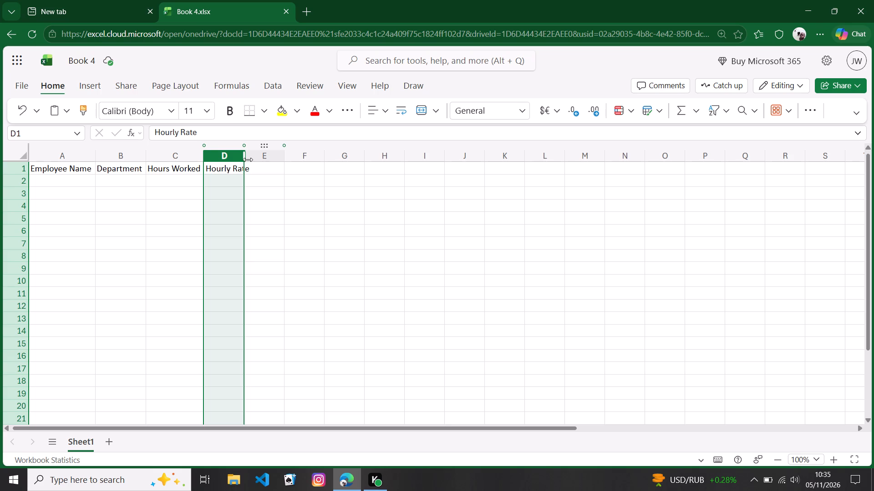
double_click(246, 158)
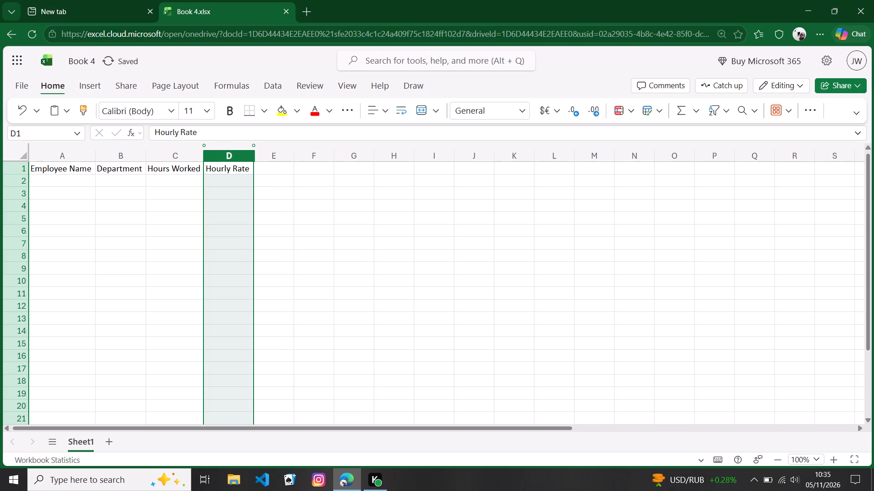
Fill the Employee Name column from A2 to A8 with John, Mary, Peter, Sarah, James, Grace and David.
double_click(45, 188)
double_click(45, 178)
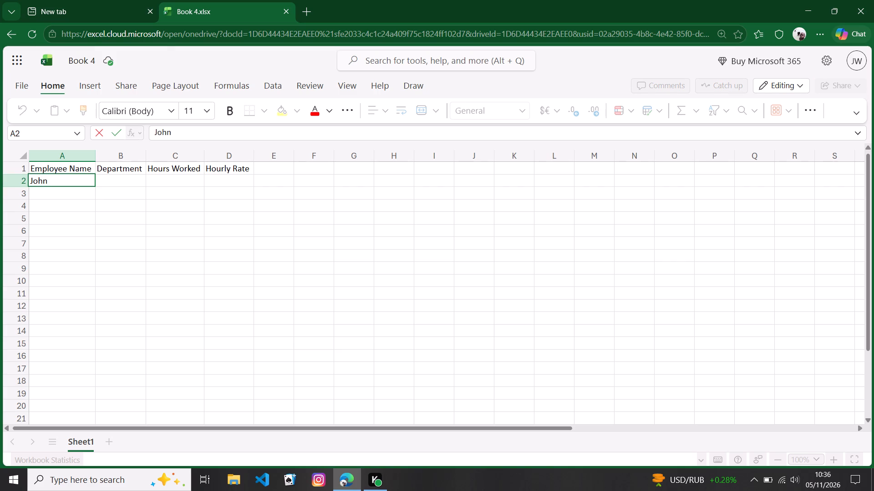
text(ary)
key(Return)
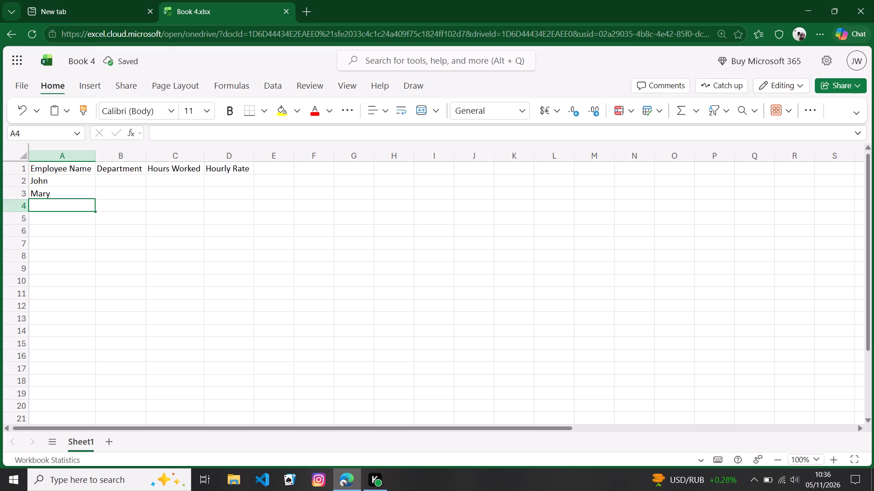
text(eter)
key(Return)
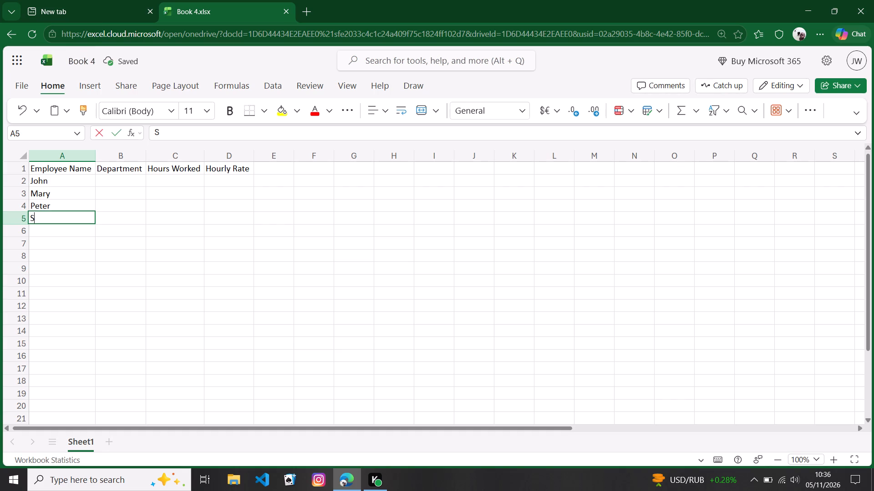
text(arah)
key(Return)
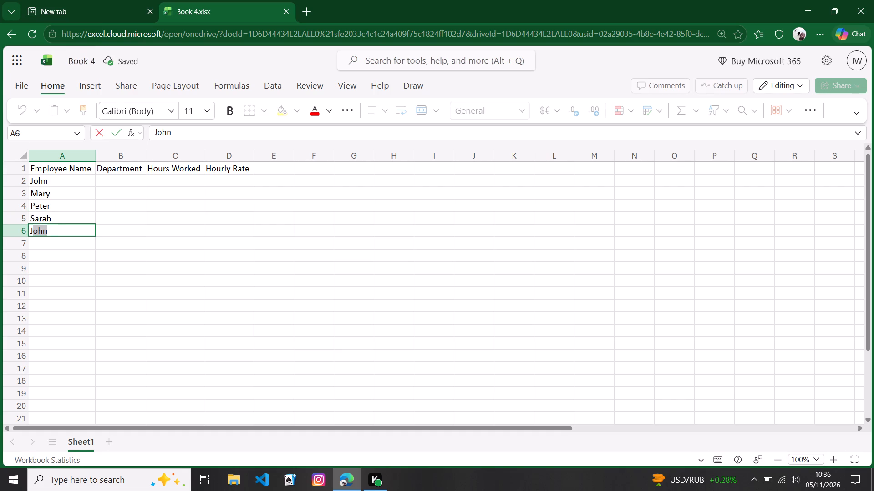
text(ames)
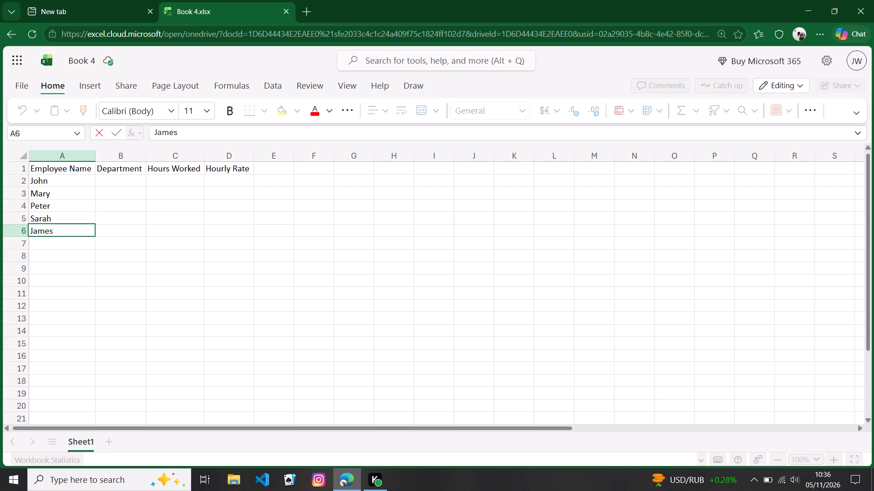
key(Return)
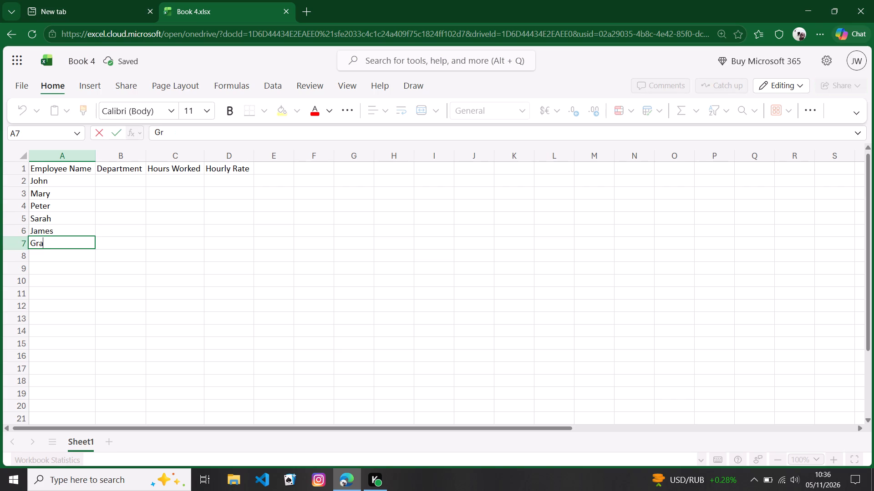
key(Return)
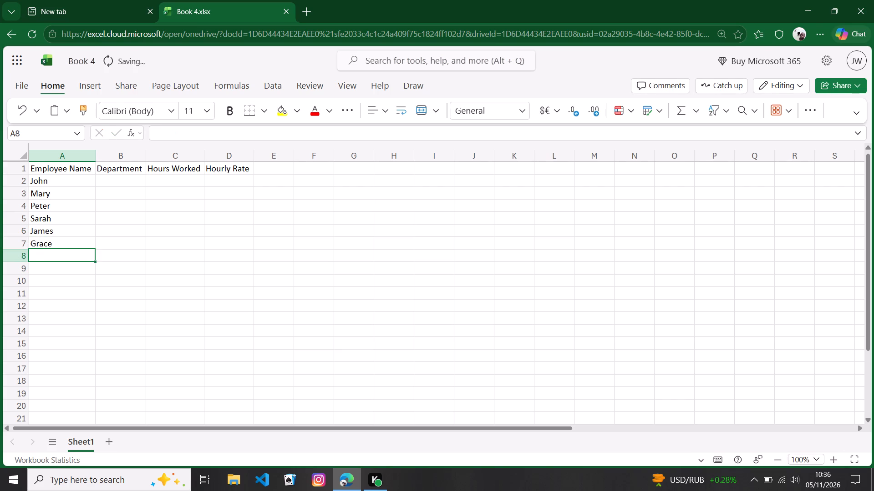
text(avid)
key(Return)
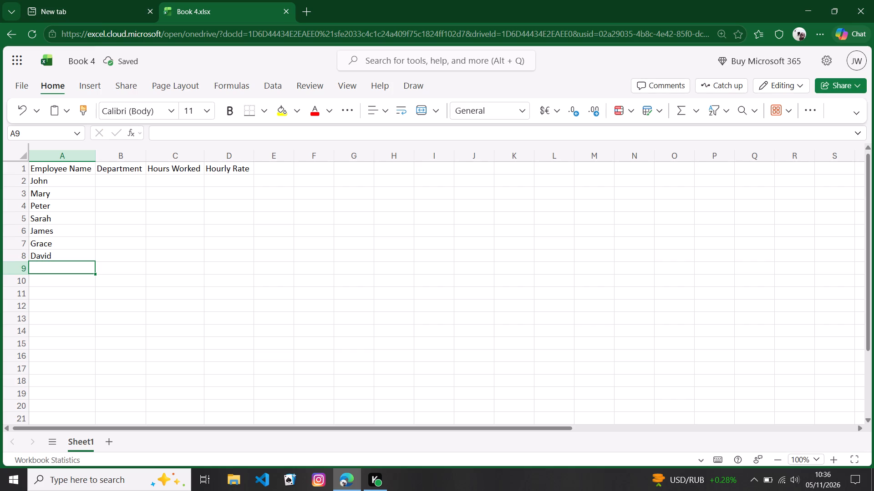
Complete the Employee Name column with Lucy, Brian and Alice in cells A9 to A11.
key(Return)
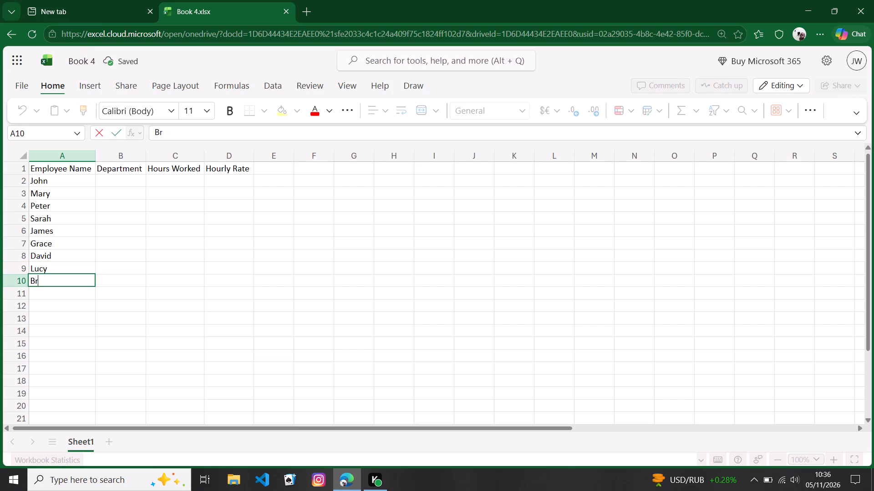
key(Return)
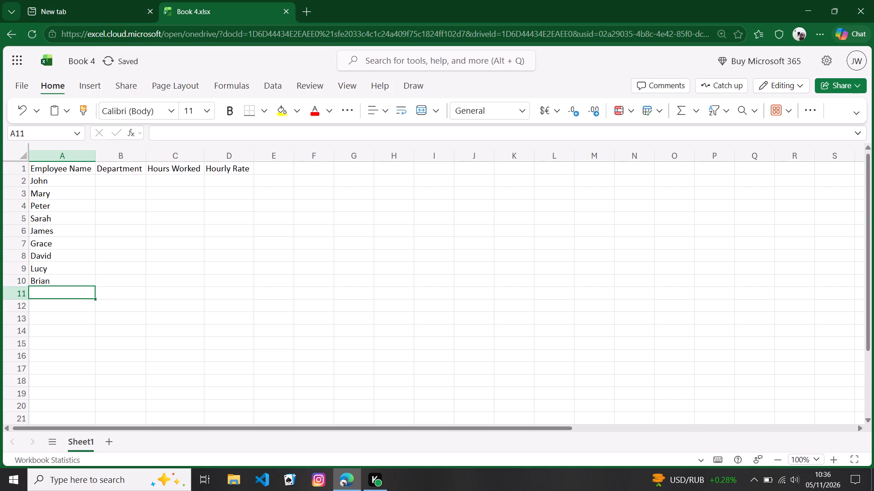
key(a)
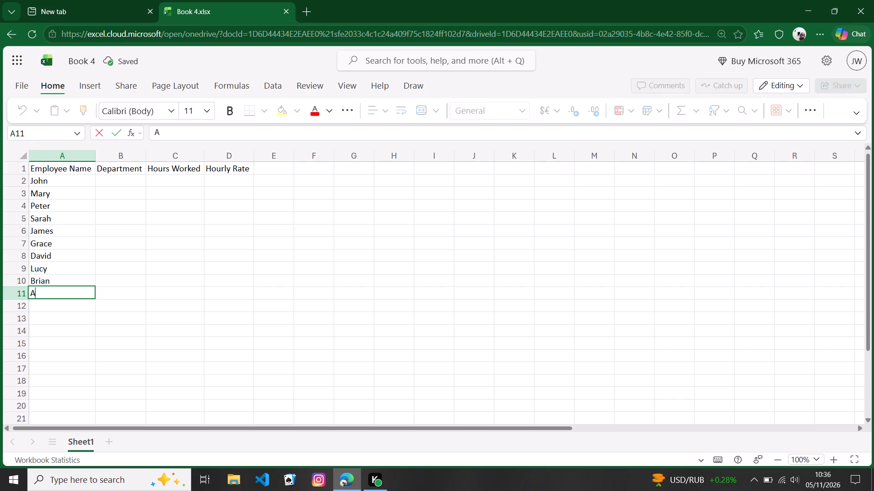
text(lice)
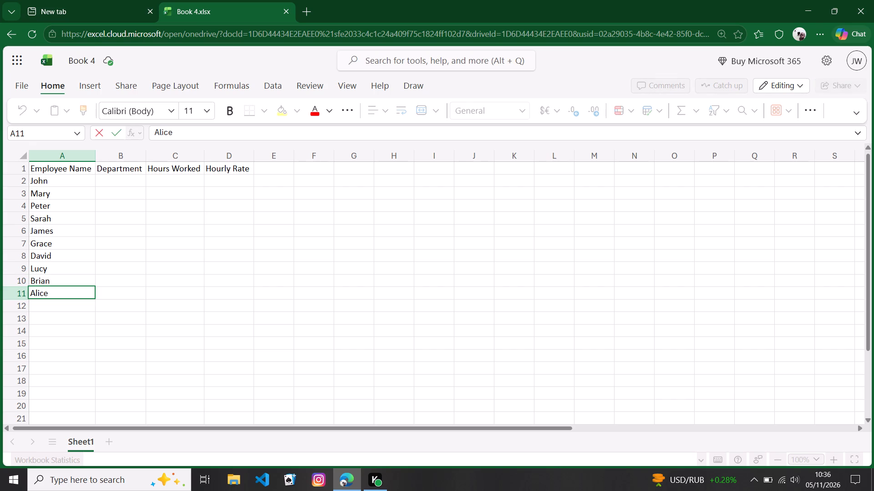
key(Tab)
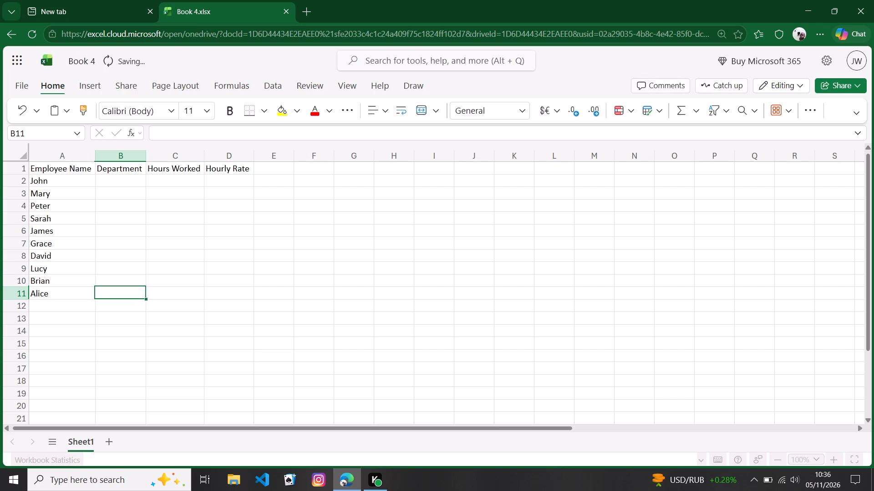
Enter the departments IT, Finance, Marketing and HR in cells B2 to B5.
key(Up)
key(Up)
key(Up)
key(Up)
key(Up)
key(Up)
key(Up)
key(Up)
key(Up)
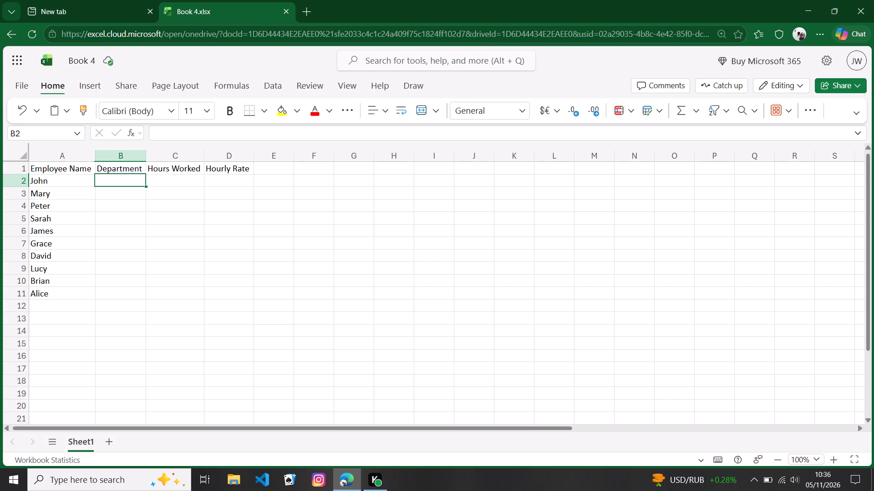
text(IT)
key(Return)
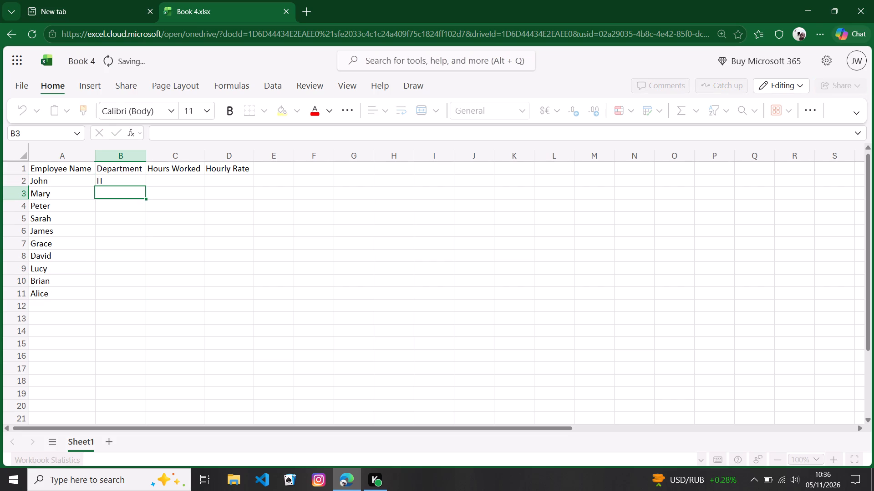
text(inance)
key(Return)
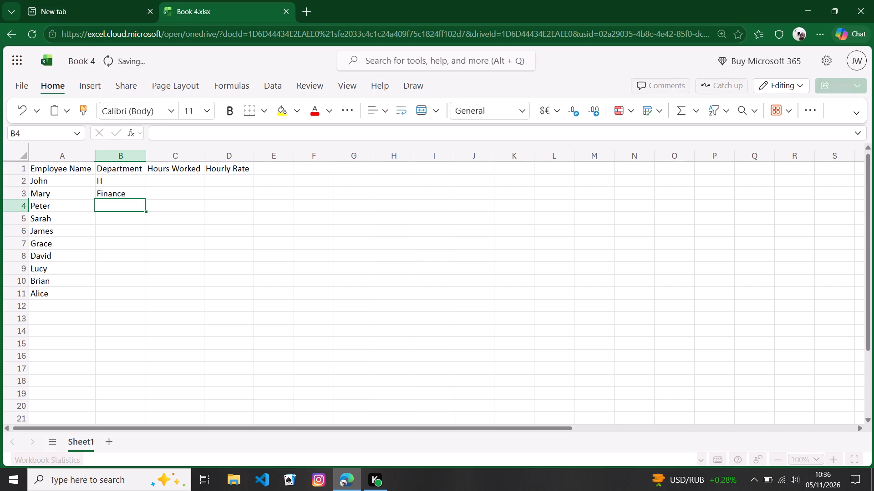
text(arketing)
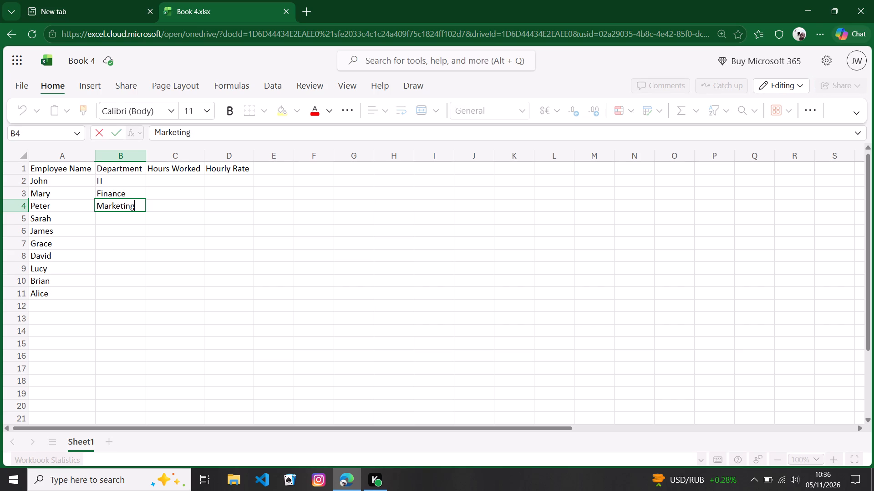
key(Return)
text(HR)
key(Return)
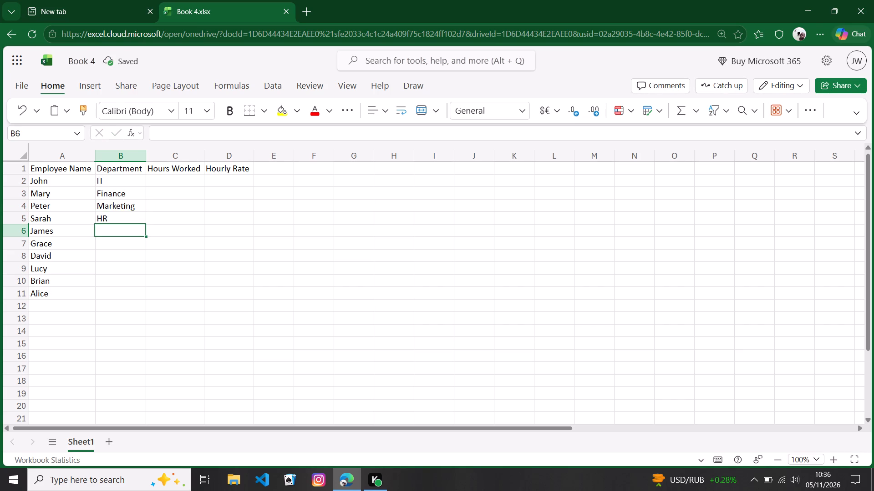
Enter the departments IT, Finance, Marketing, HR, IT and Finance in cells B6 to B11.
text(IT)
key(Return)
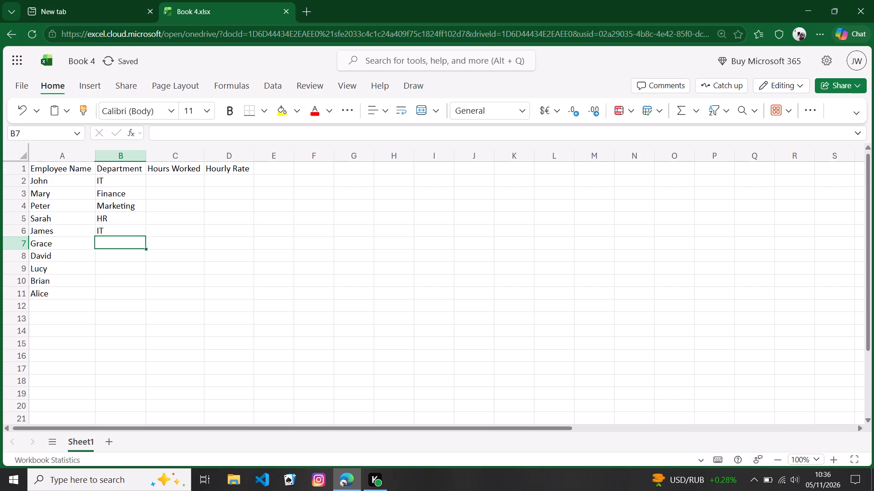
text(inance)
key(Return)
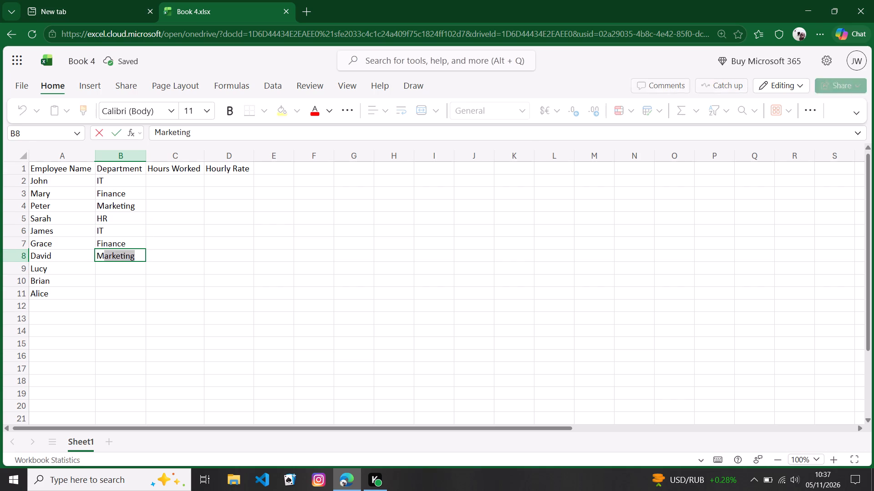
text(arketing)
key(Return)
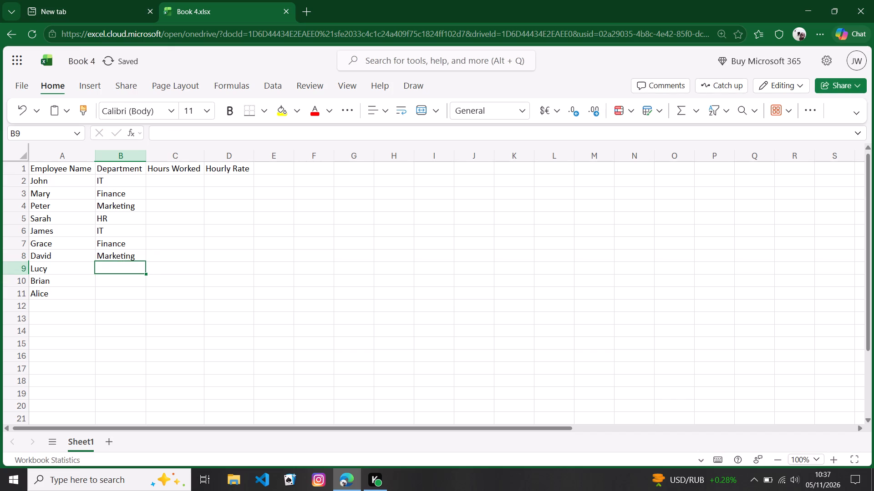
text(HR)
key(Return)
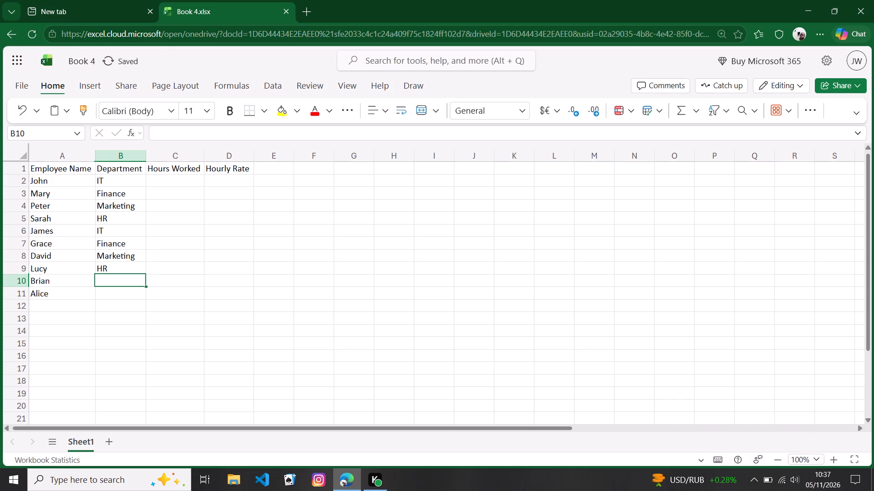
text(IT)
key(Return)
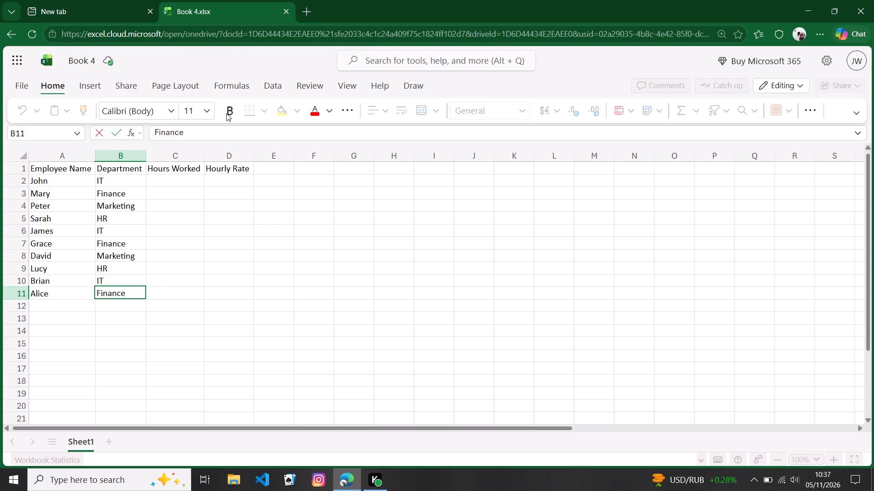
Enter the hours worked 40, 35, 45, 38 and 42 in cells C2 to C6.
click(171, 182)
double_click(171, 182)
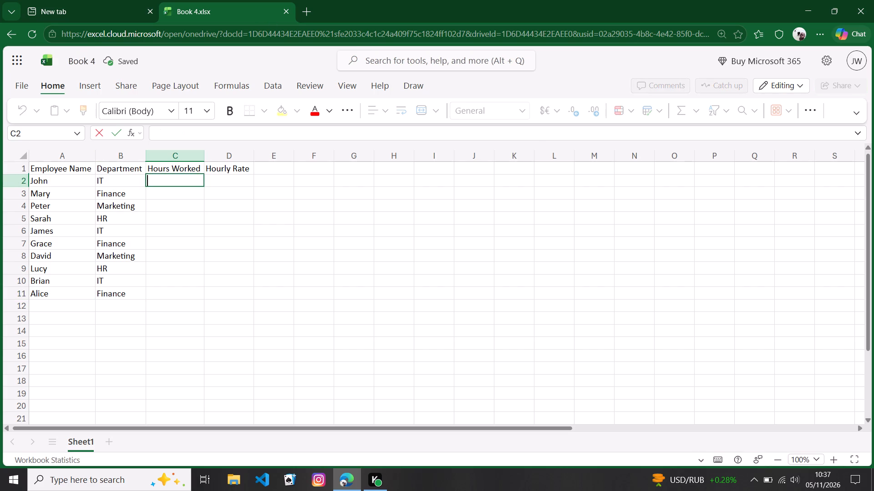
key(4)
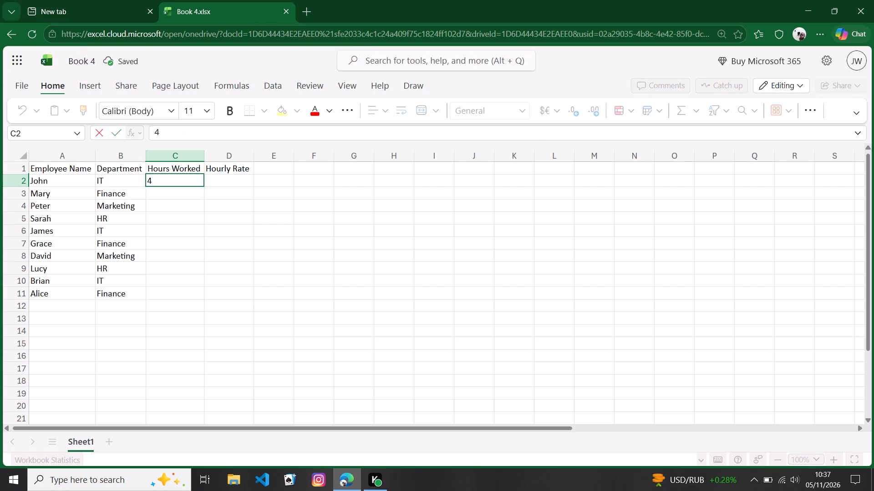
key(0)
key(Return)
text(35)
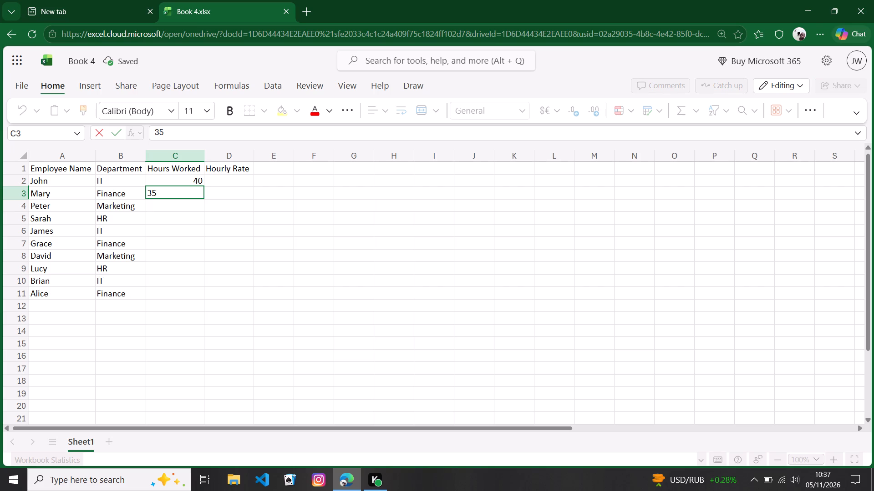
key(Return)
text(45)
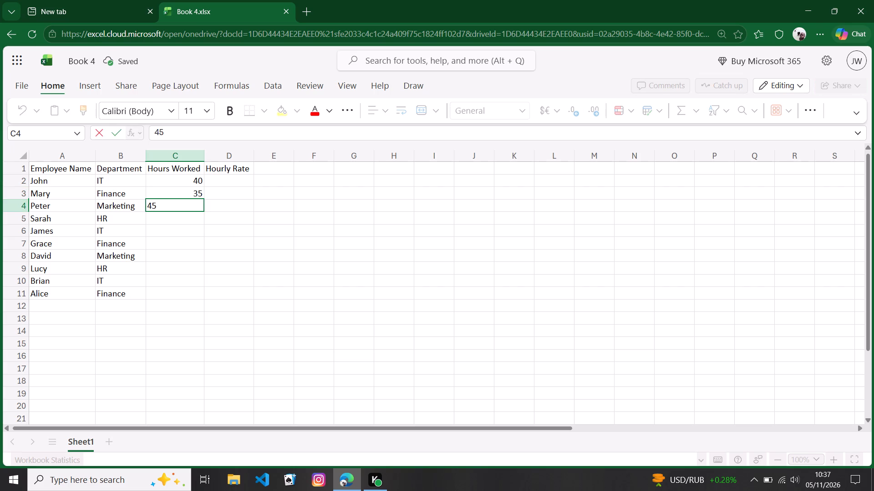
key(Return)
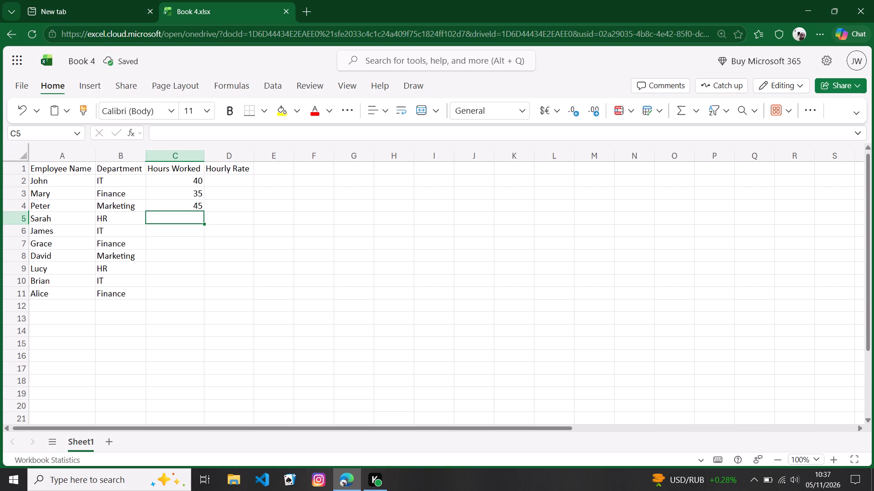
text(38)
key(Return)
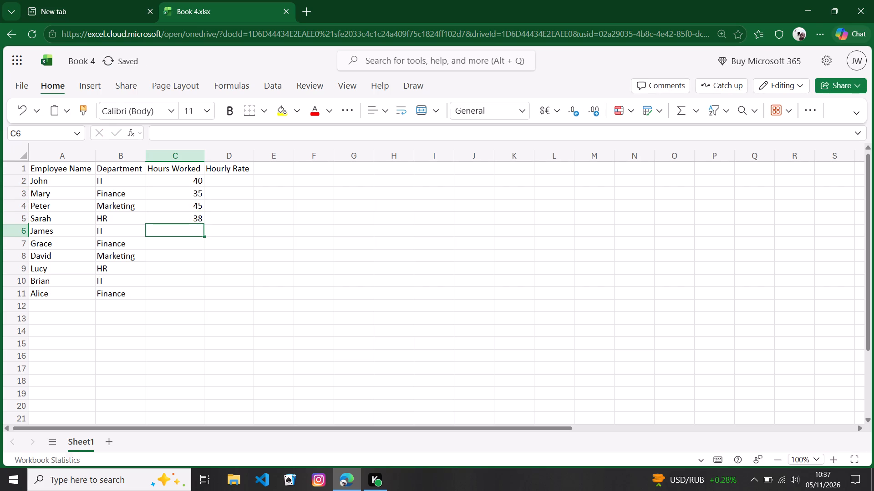
text(42)
key(Return)
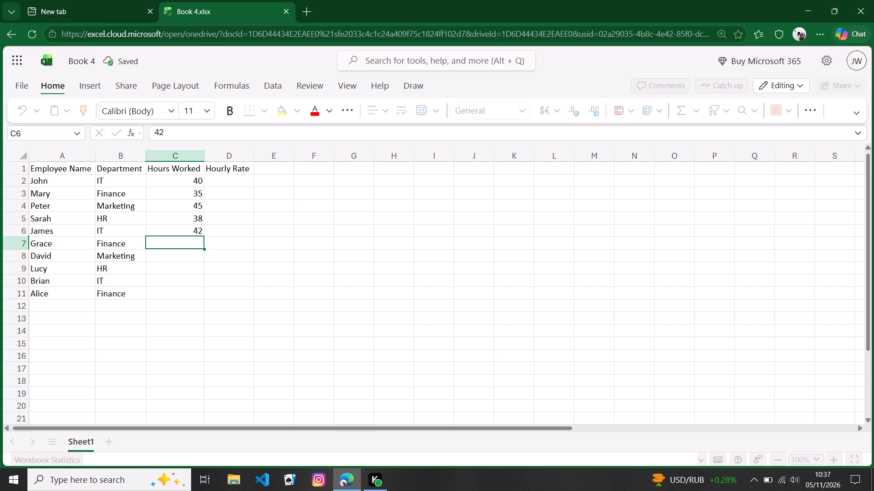
Enter the hours worked 30, 48, 36, 44 and 39 in cells C7 to C11.
text(30)
key(Return)
text(48)
key(Return)
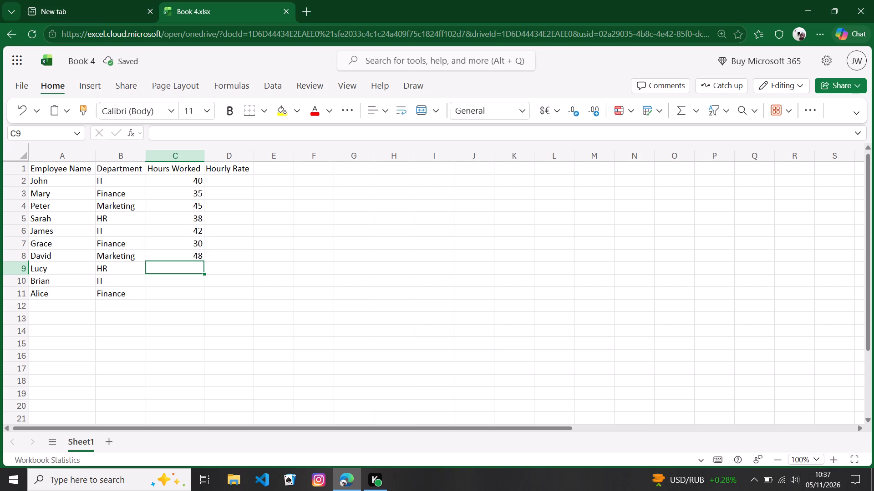
text(36)
key(Return)
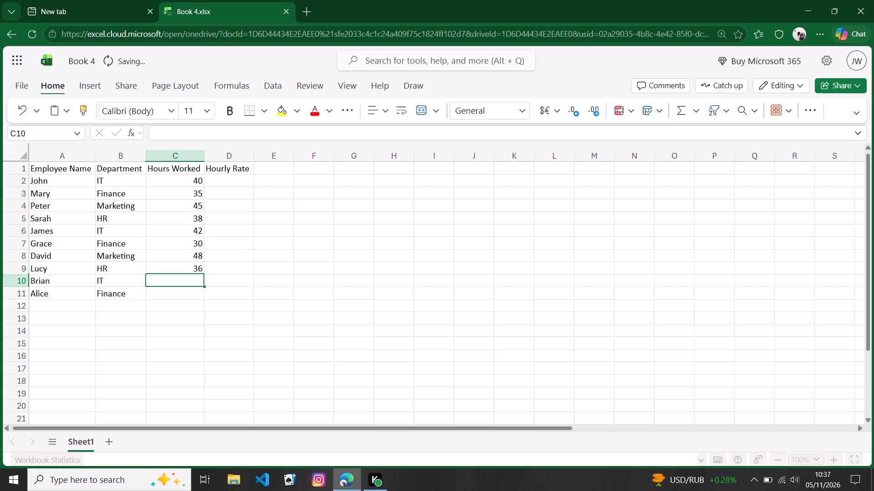
text(44)
key(Return)
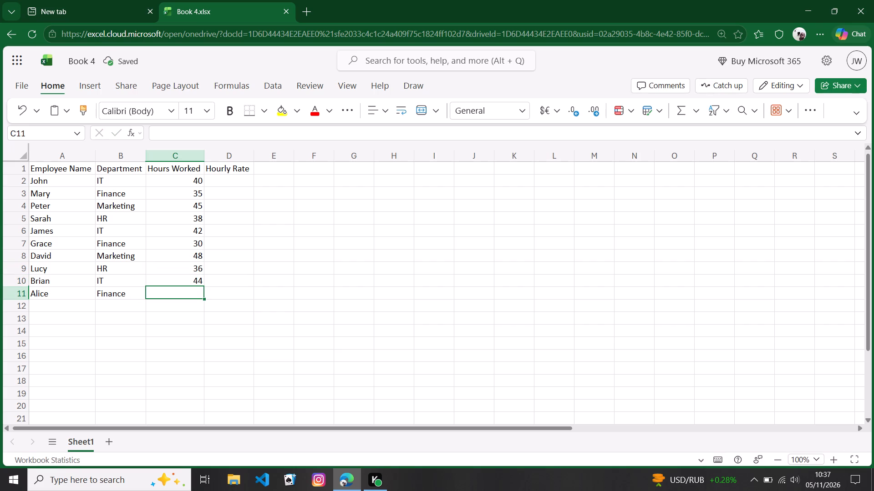
text(39)
key(Return)
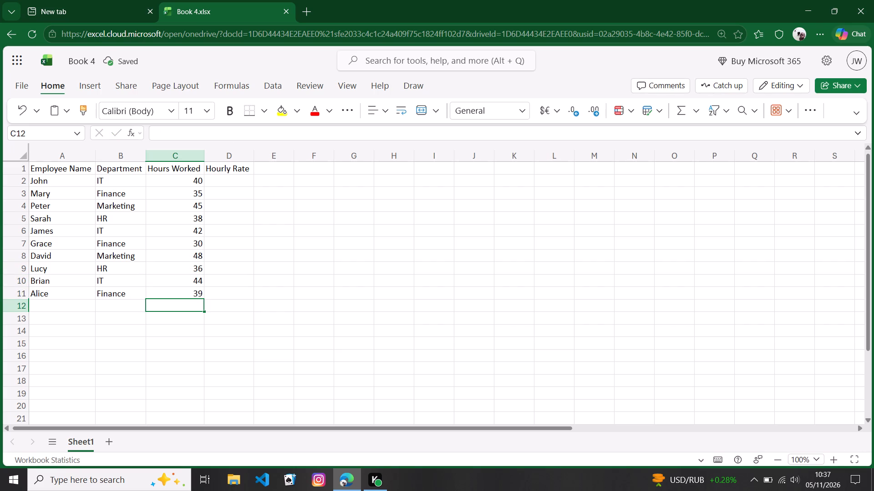
Enter the hourly rates 250, 300, 200, 280 and 250 in cells D2 to D6.
click(228, 179)
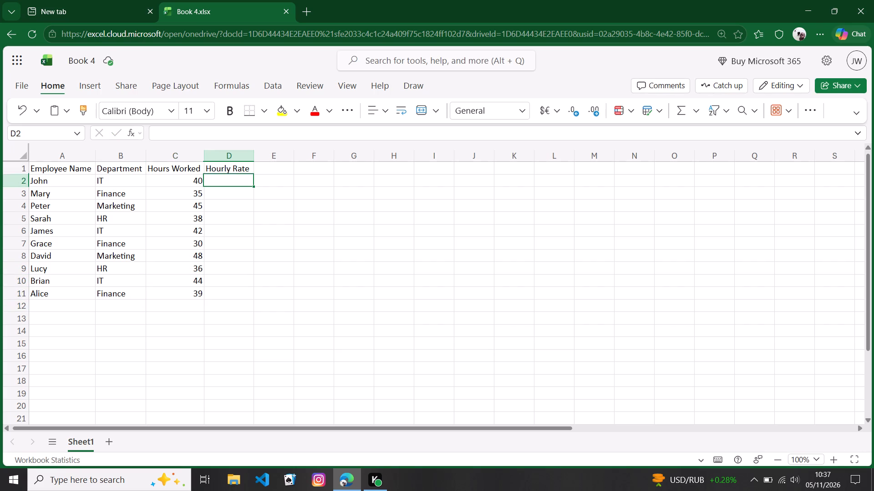
text(25)
key(0)
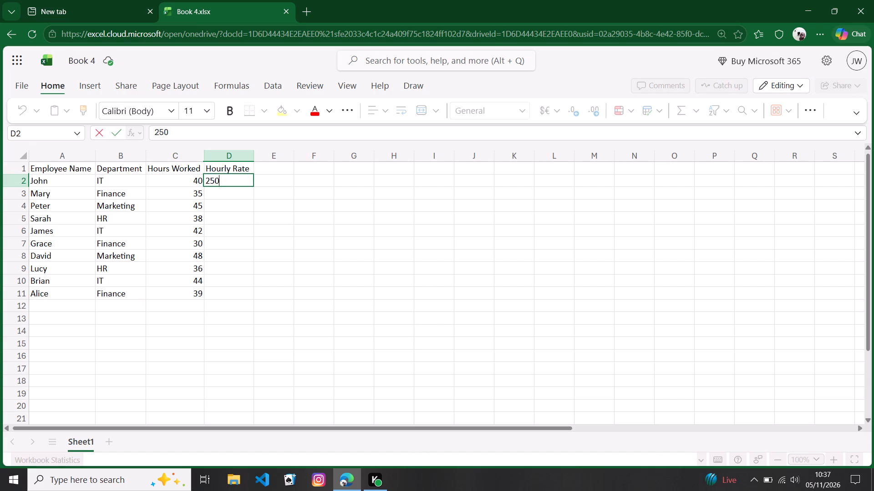
key(Return)
text(300)
key(Return)
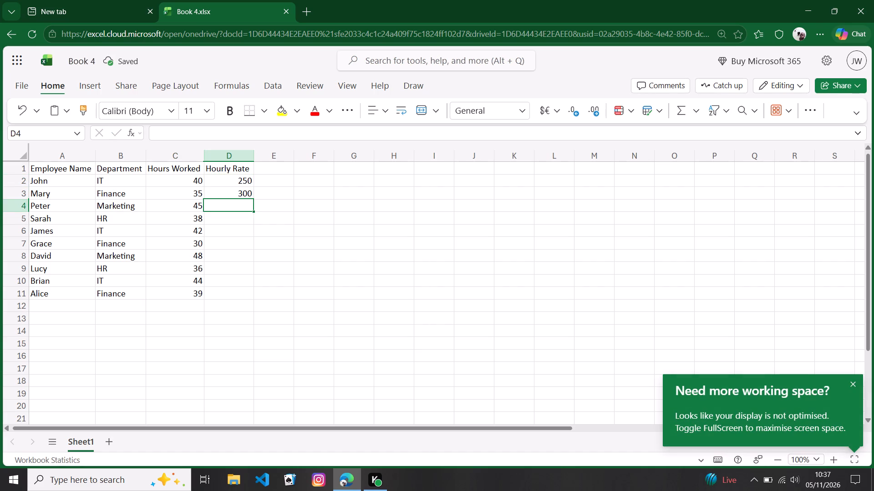
text(200)
key(Return)
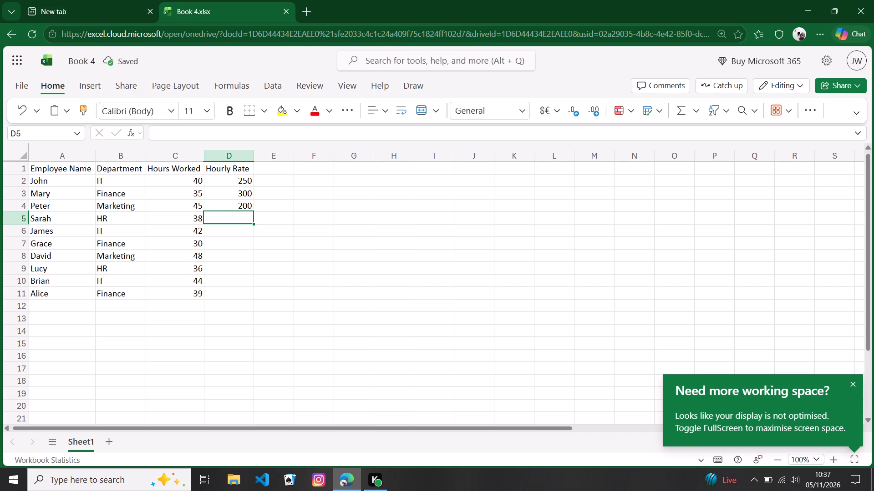
text(280)
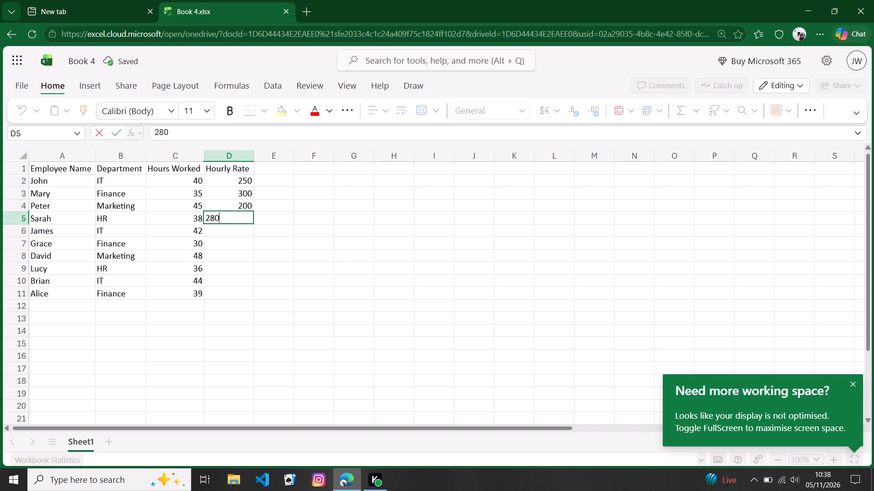
key(Return)
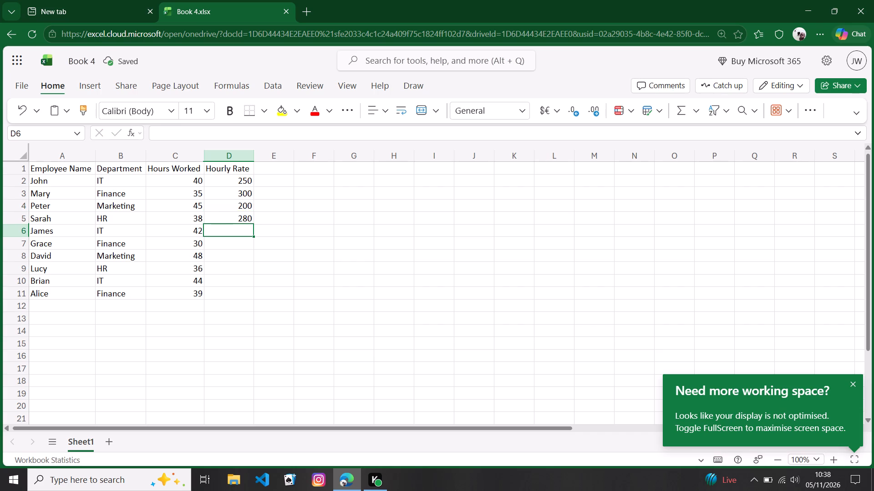
text(250)
key(Return)
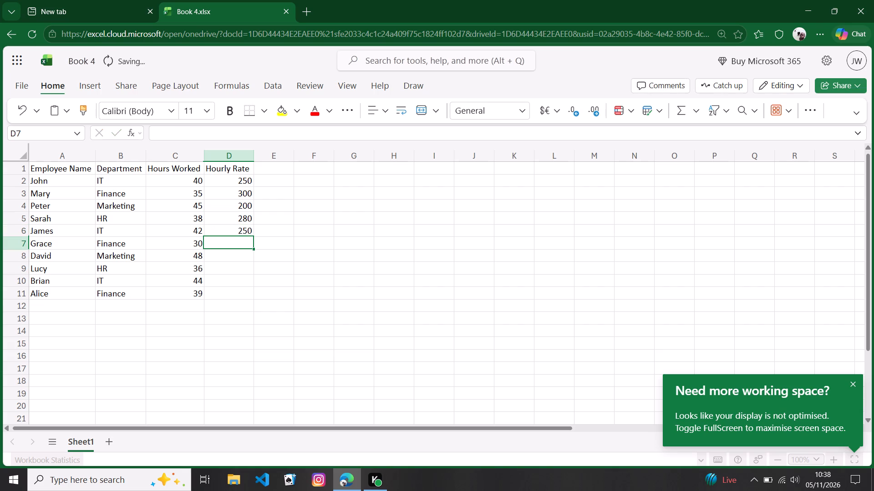
Enter the hourly rates 300, 200, 280, 250 and 300 in cells D7 to D11.
text(300)
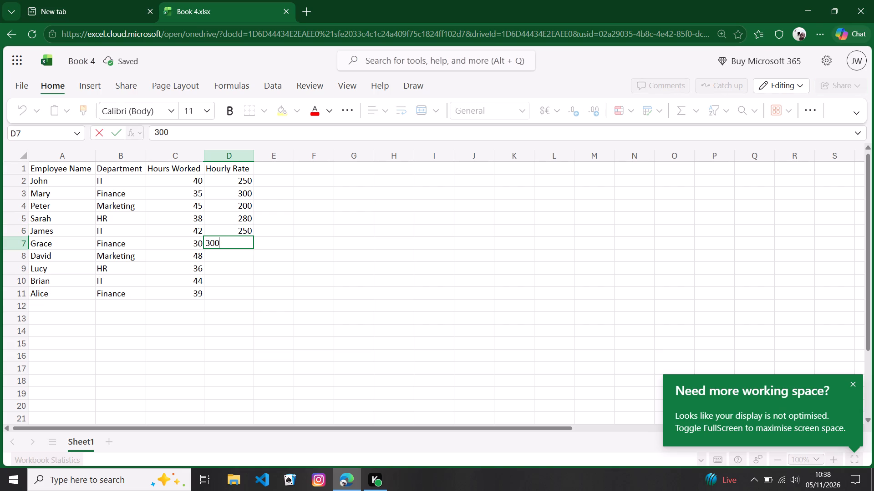
key(Return)
text(200)
key(Return)
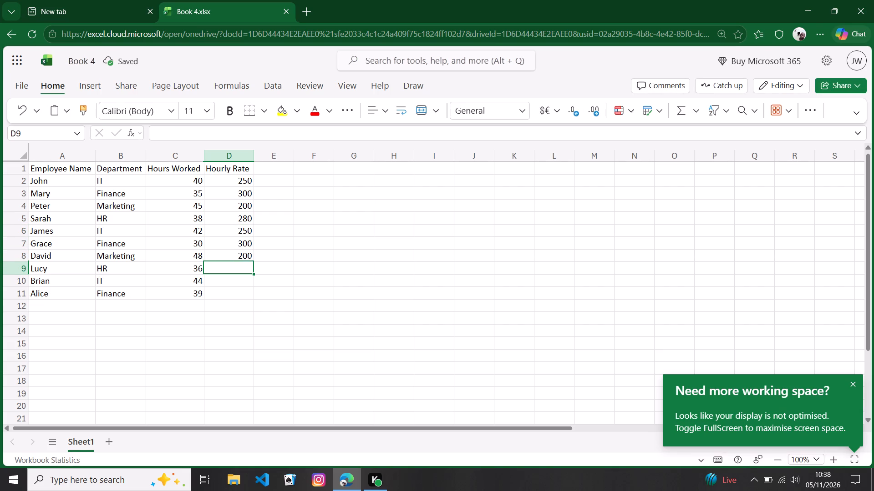
key(2)
text(80)
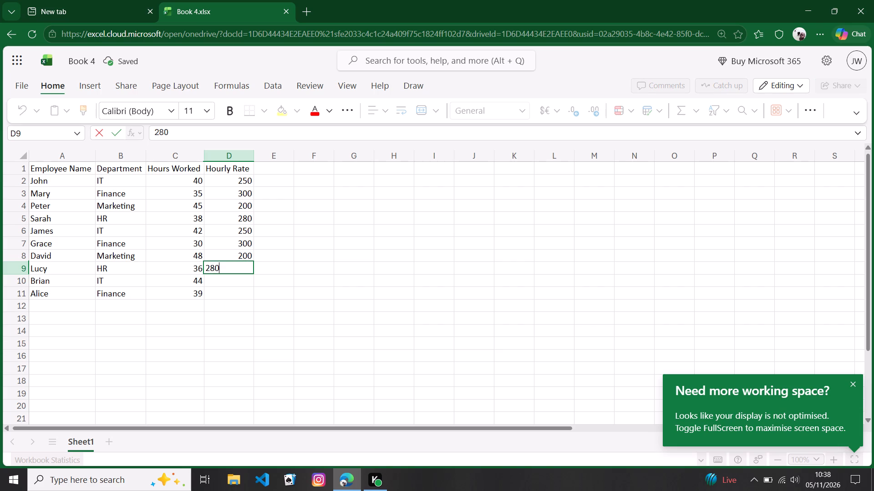
key(Return)
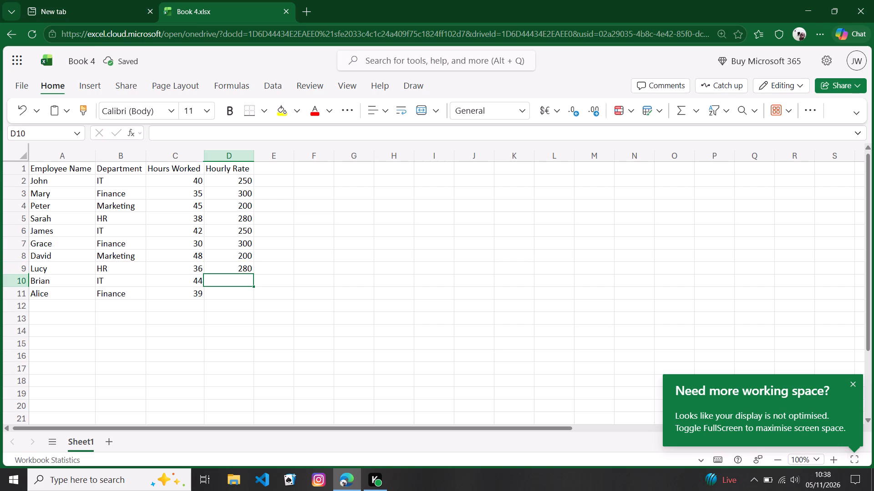
text(25)
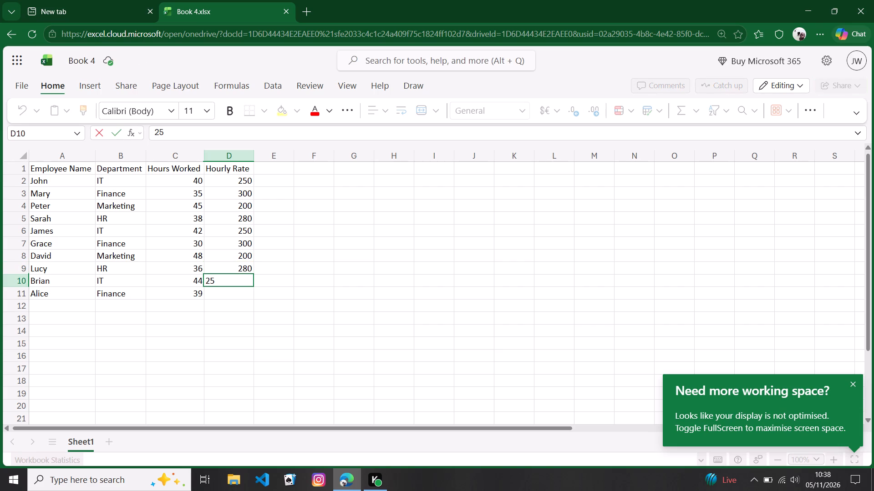
key(0)
key(Return)
text(300)
key(Return)
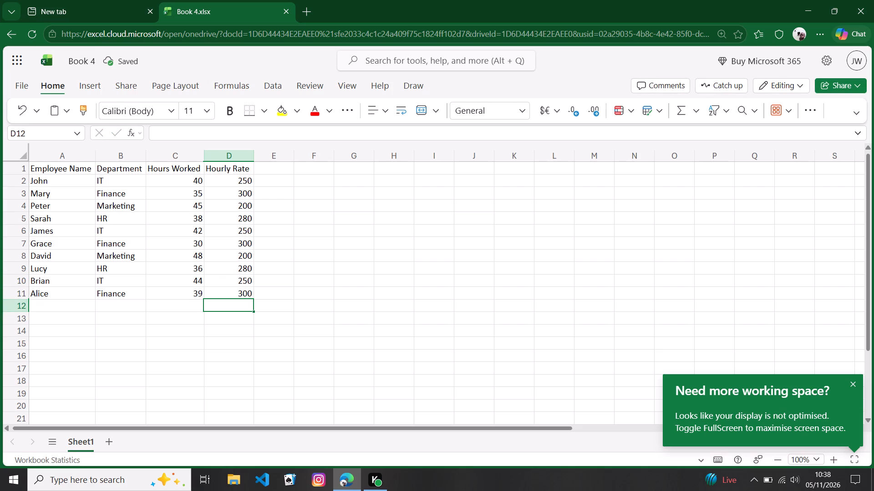
Add the header Total Earnings in cell E1 and autofit column E to its text.
double_click(267, 172)
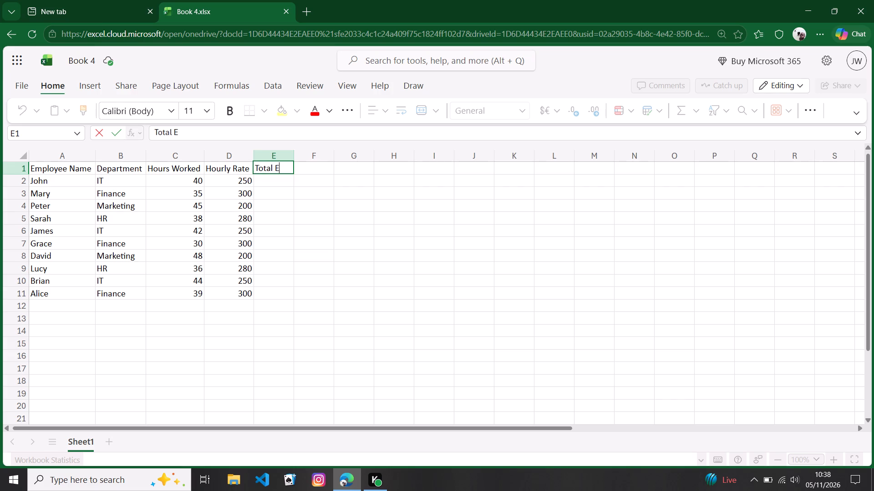
text(arning)
key(s)
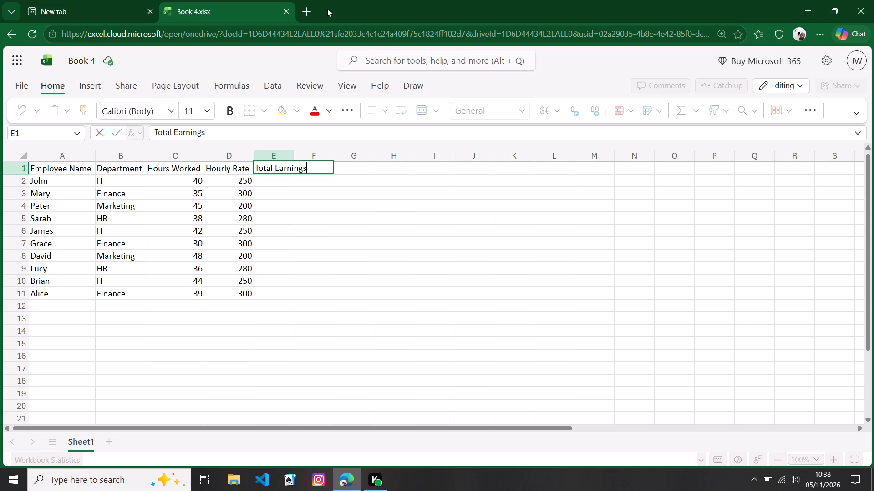
click(286, 157)
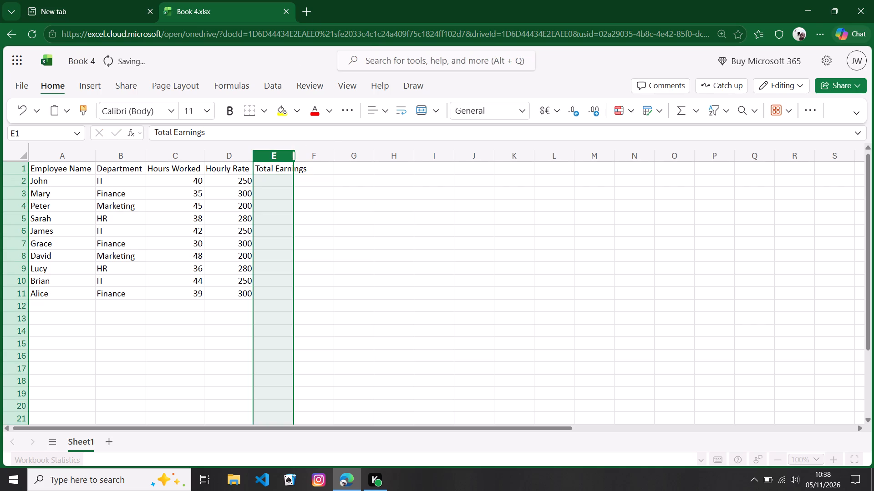
double_click(295, 157)
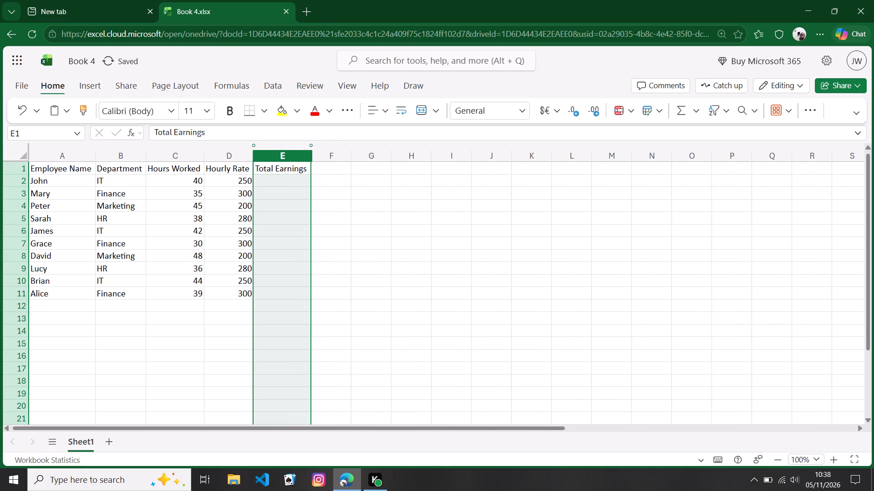
Enter the formula =C2*D2 in cell E2 to calculate the first employee's total earnings.
click(284, 178)
double_click(282, 181)
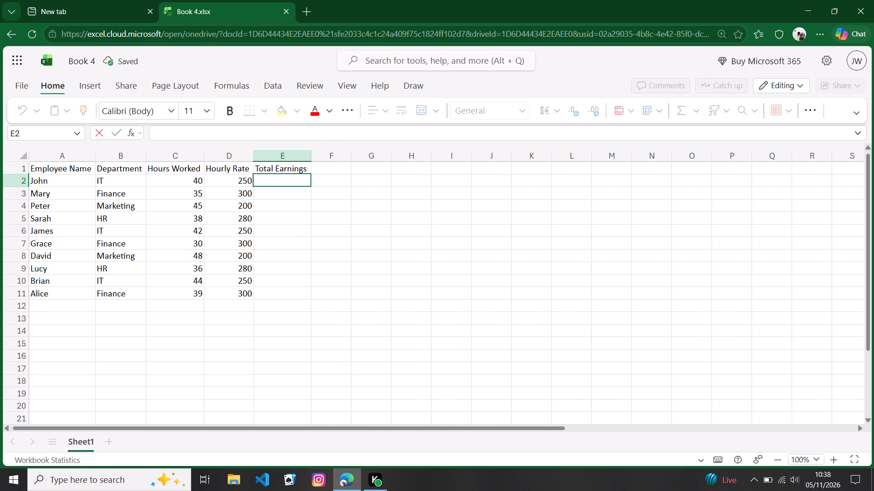
key(equal)
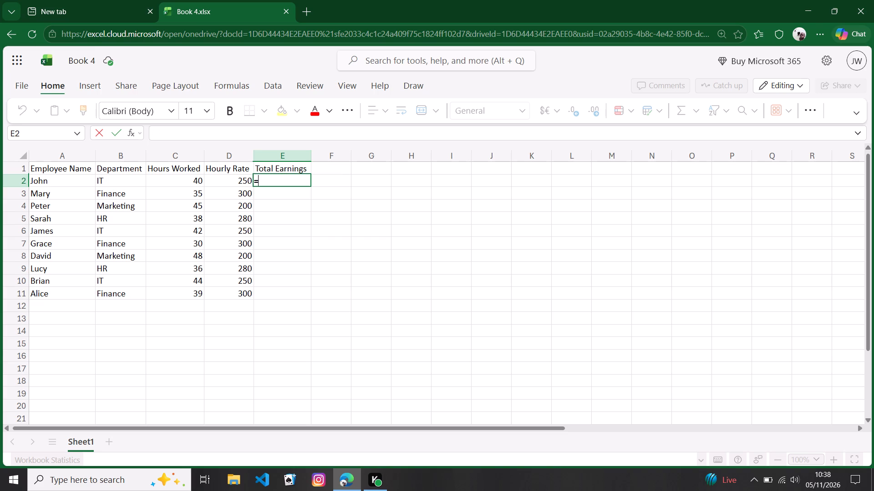
click(196, 183)
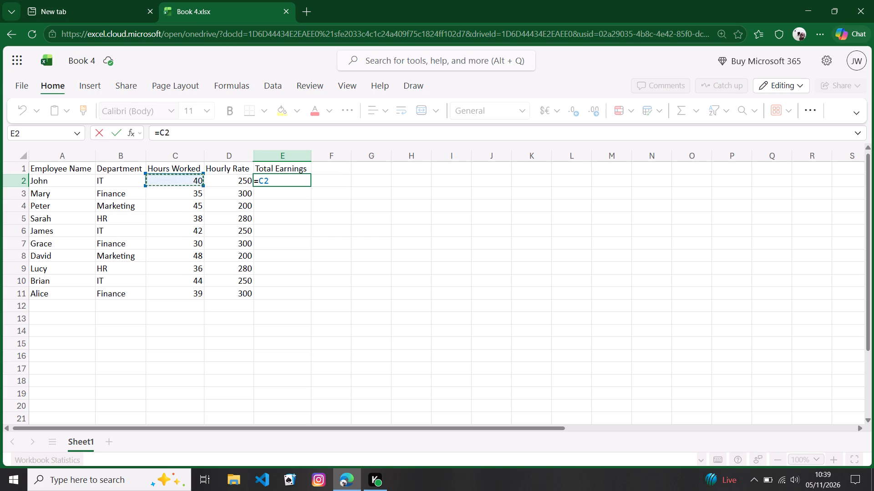
key(shift+asterisk)
click(239, 182)
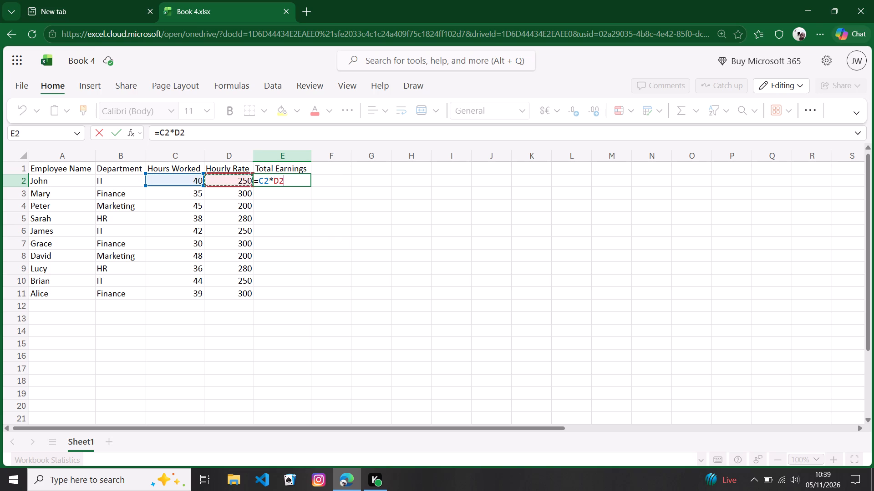
key(Return)
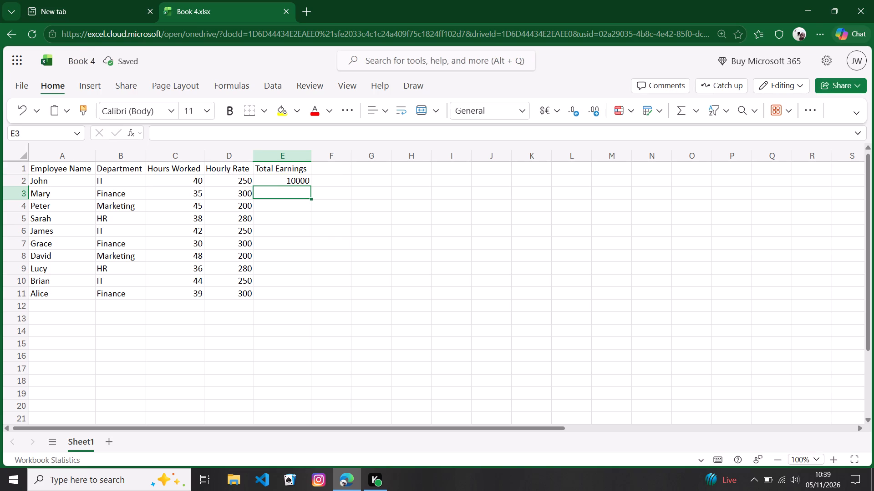
Fill the Total Earnings formula from E2 down to E11 for the remaining employees.
click(300, 185)
click(301, 180)
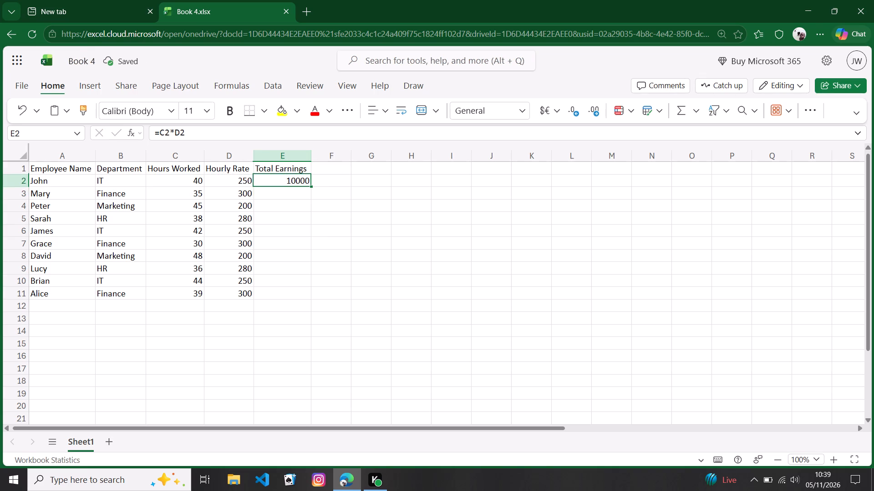
double_click(312, 187)
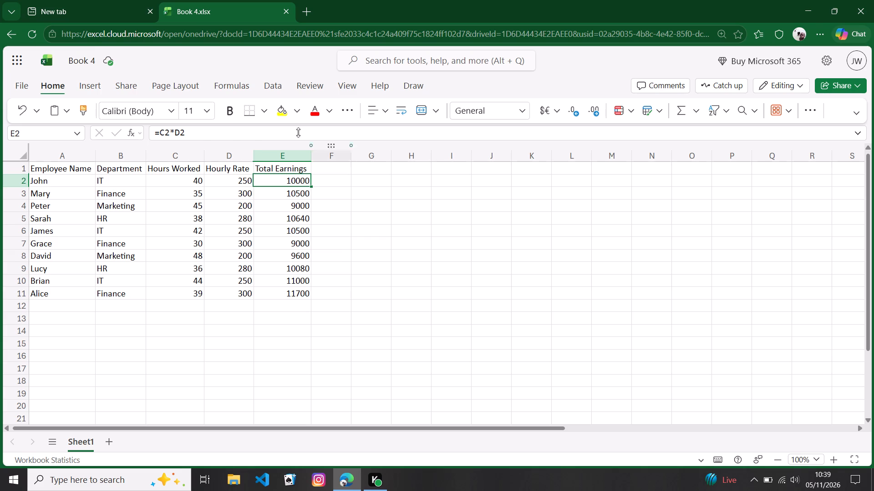
Make all five header cells bold, from Employee Name in A1 to Total Earnings in E1.
click(73, 170)
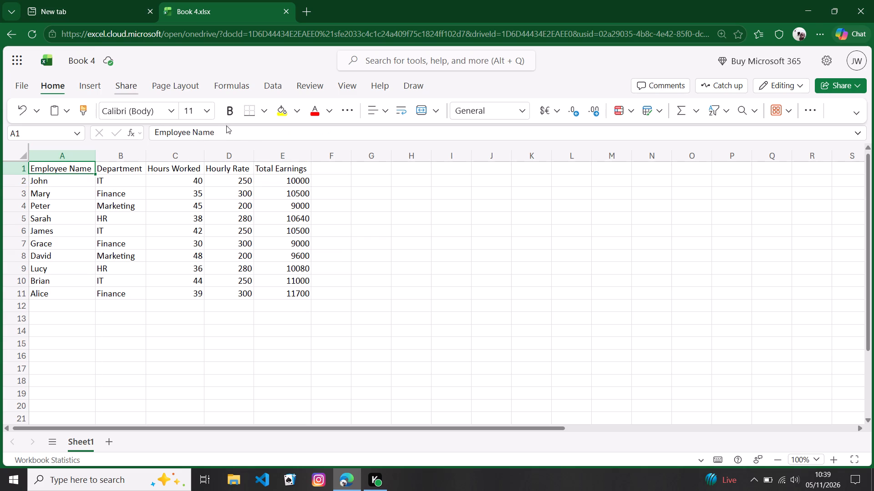
click(228, 112)
click(126, 173)
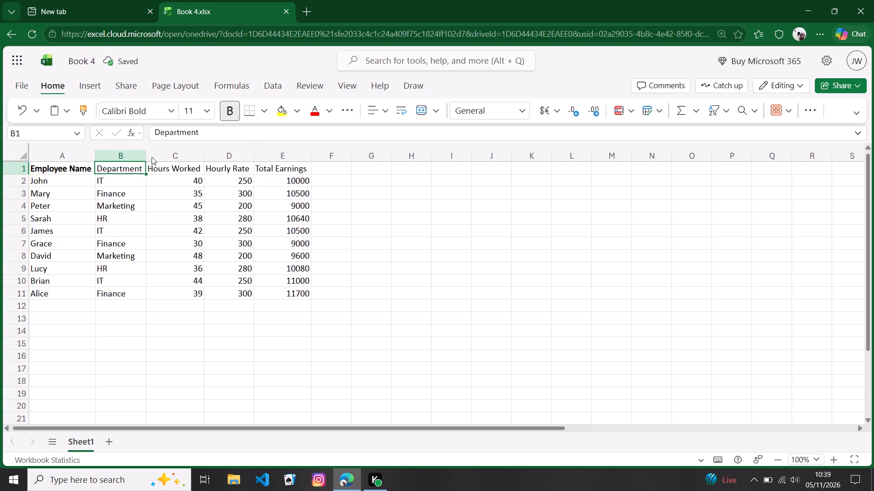
click(233, 107)
click(188, 171)
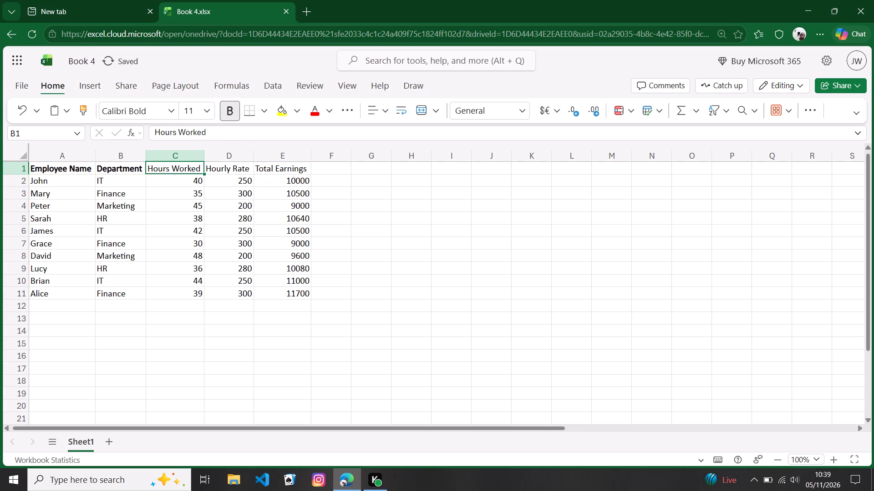
click(229, 110)
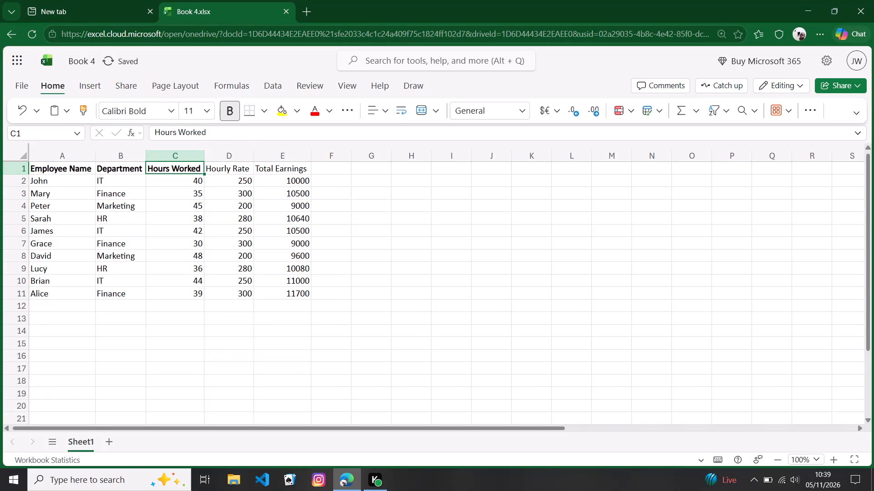
click(229, 174)
click(229, 110)
click(272, 170)
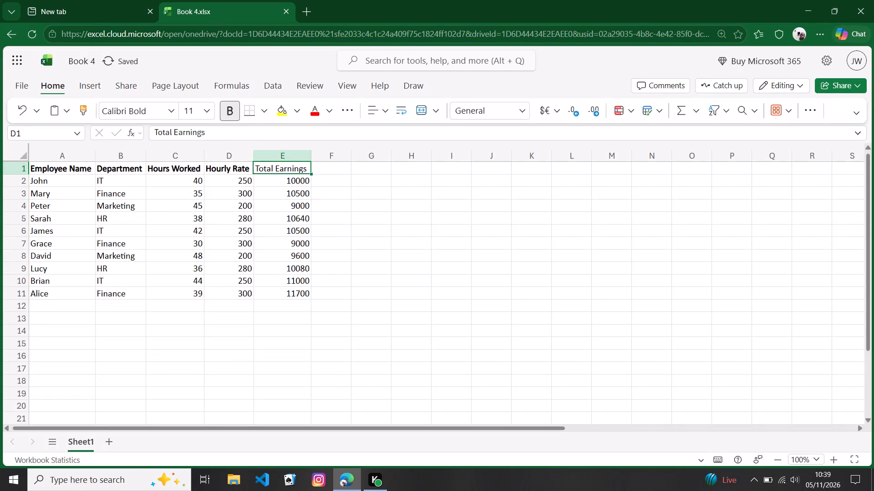
click(234, 106)
Fill the header cells A1 to E1 with the theme colour Blue, Accent 5.
drag(33, 170, 81, 170)
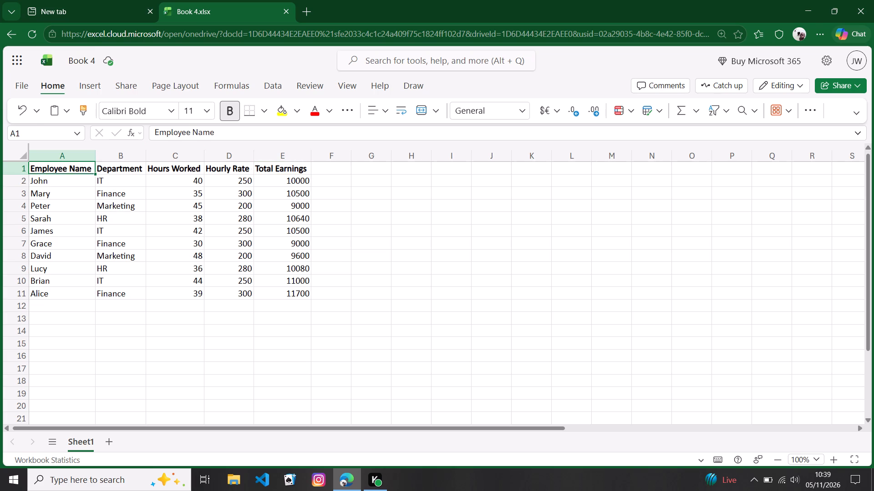
drag(81, 170, 290, 170)
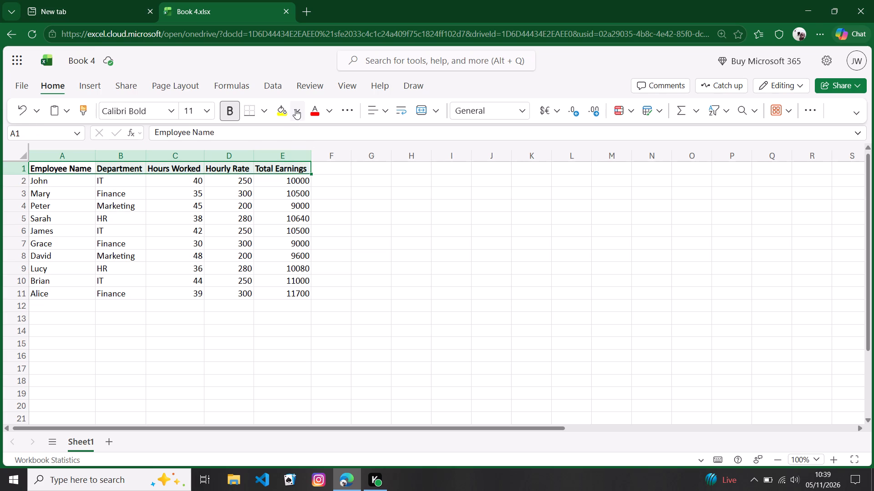
click(295, 109)
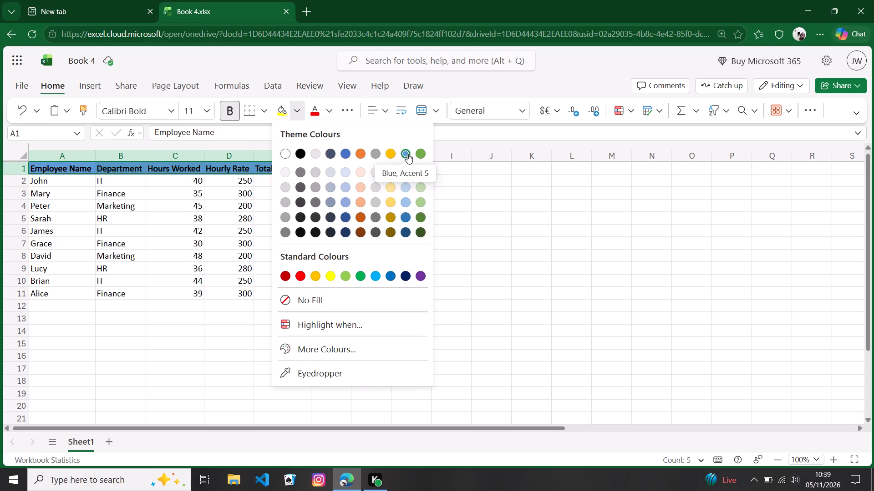
click(407, 154)
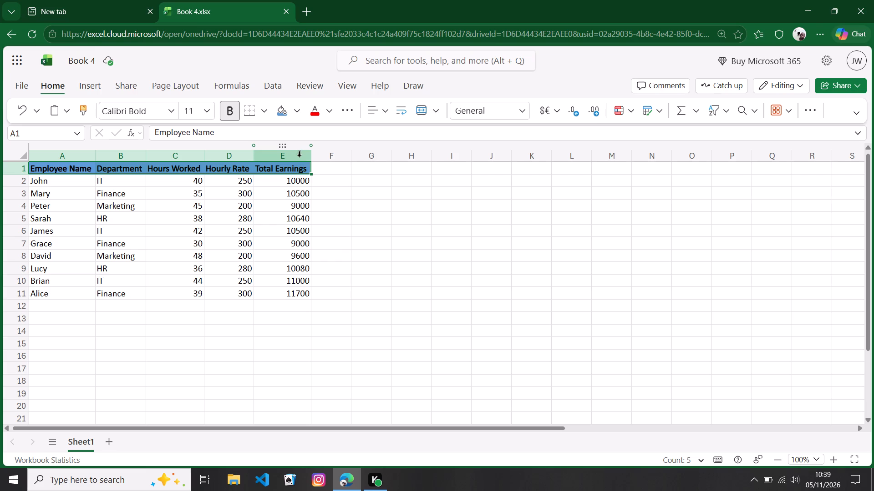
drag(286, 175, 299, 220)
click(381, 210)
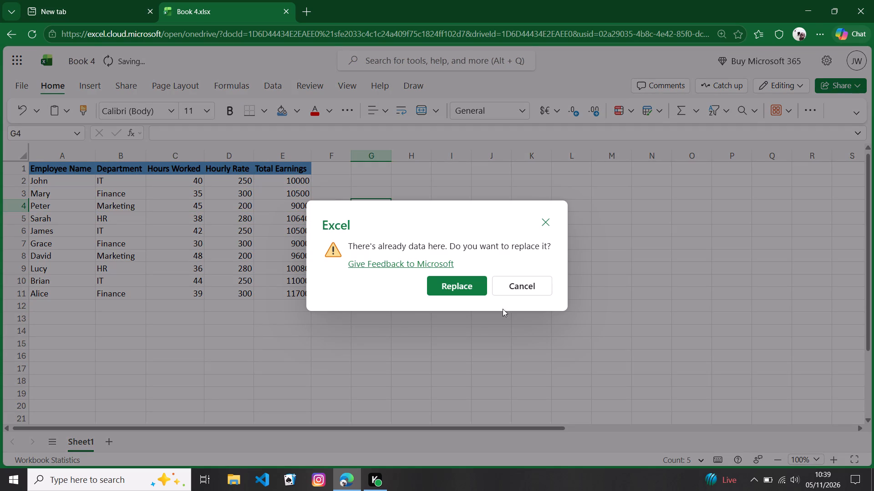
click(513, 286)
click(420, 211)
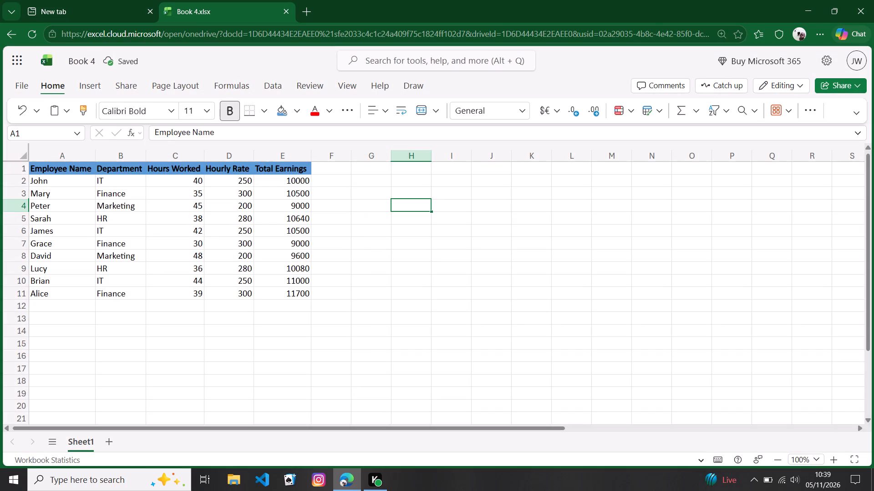
Centre the contents of the Total Earnings column horizontally, cells E1 to E11.
drag(287, 174, 289, 176)
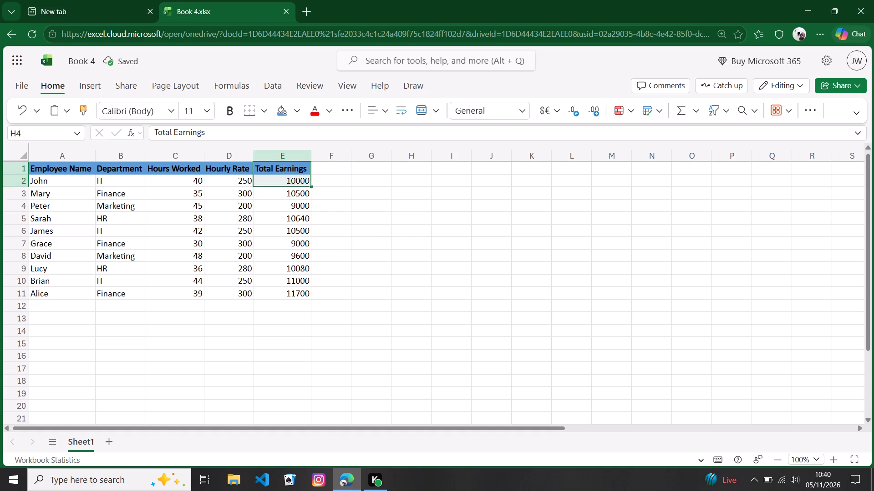
drag(289, 176, 303, 288)
click(383, 112)
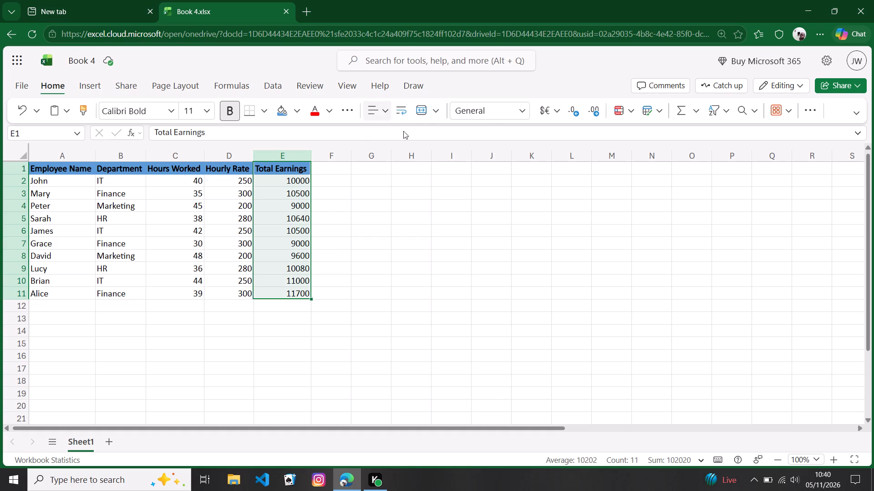
click(410, 163)
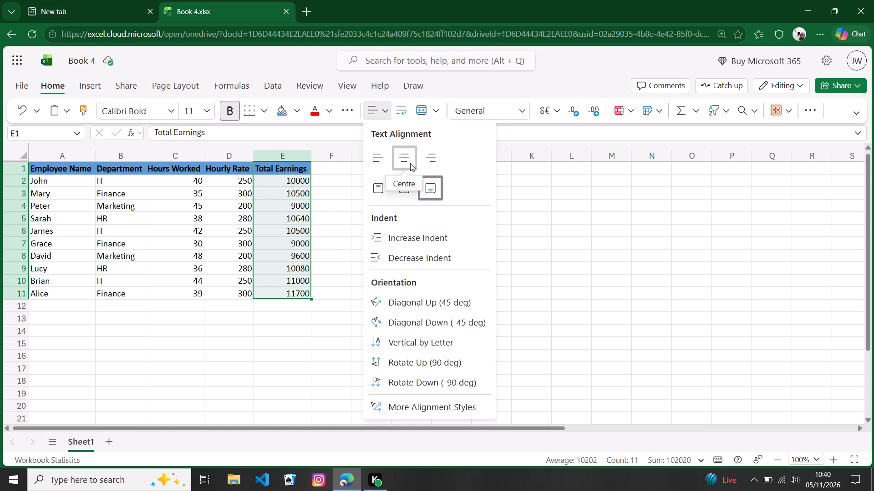
click(380, 228)
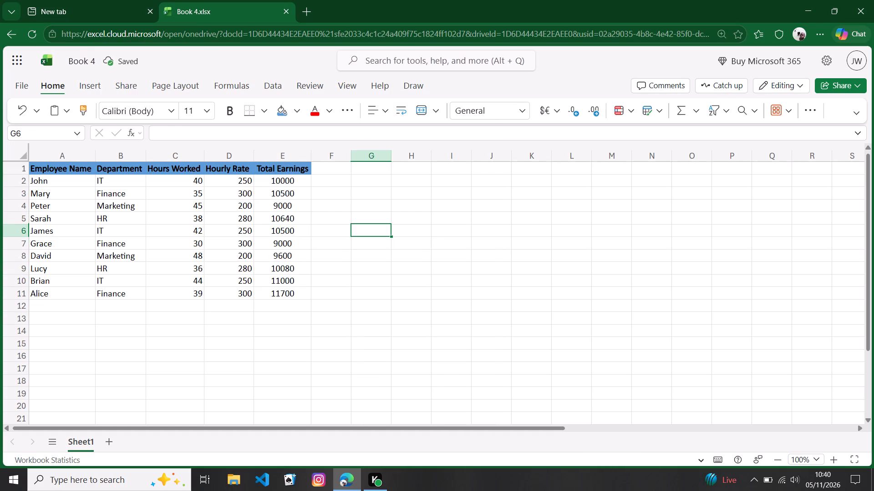
Centre the Hourly Rate values horizontally, cells D2 to D11.
drag(246, 180, 247, 283)
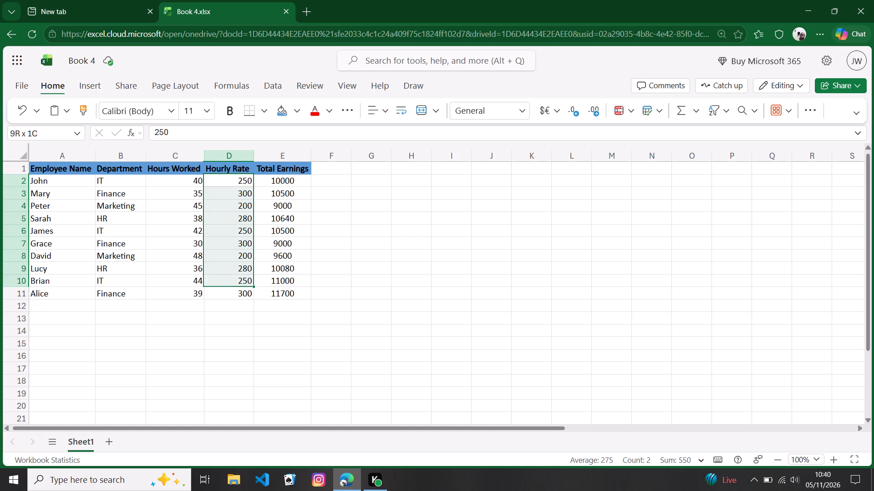
drag(247, 283, 248, 291)
click(382, 114)
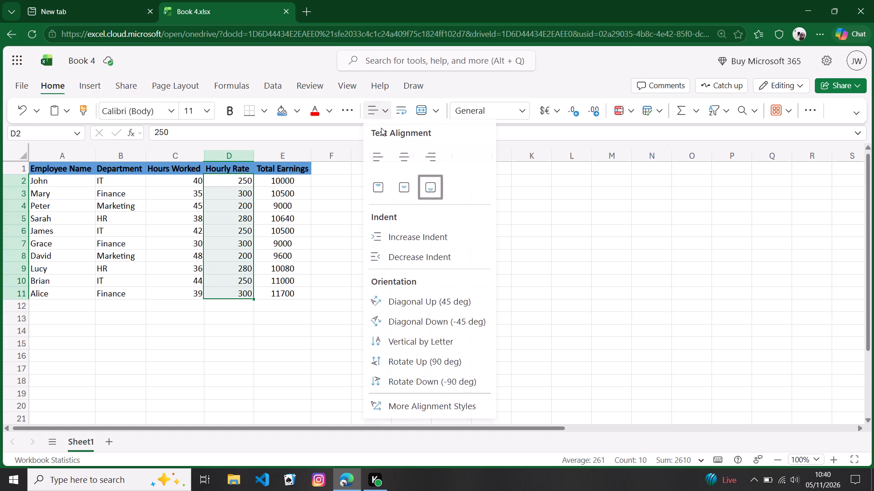
click(399, 153)
click(428, 240)
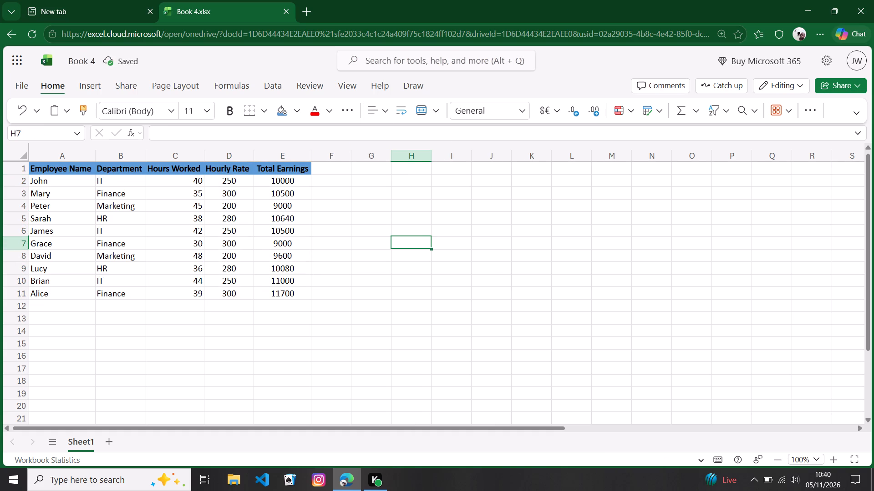
Centre the Hours Worked values horizontally, cells C2 to C11.
drag(199, 182, 204, 282)
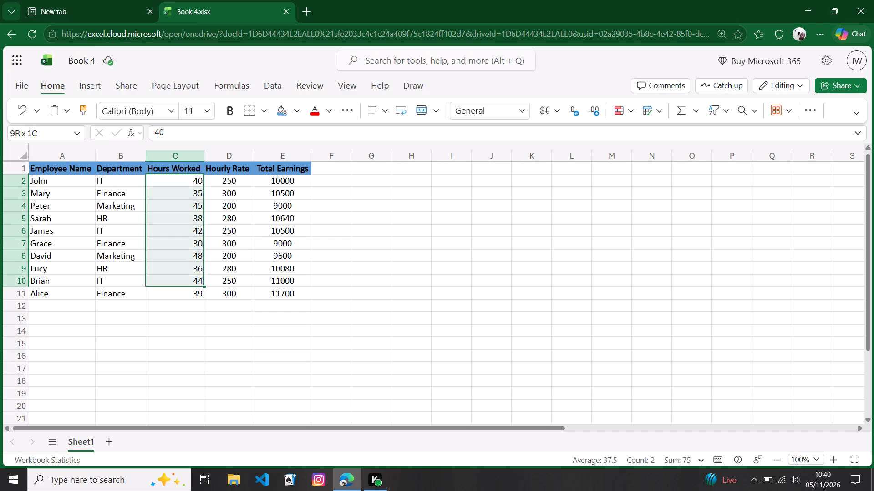
drag(204, 282, 202, 289)
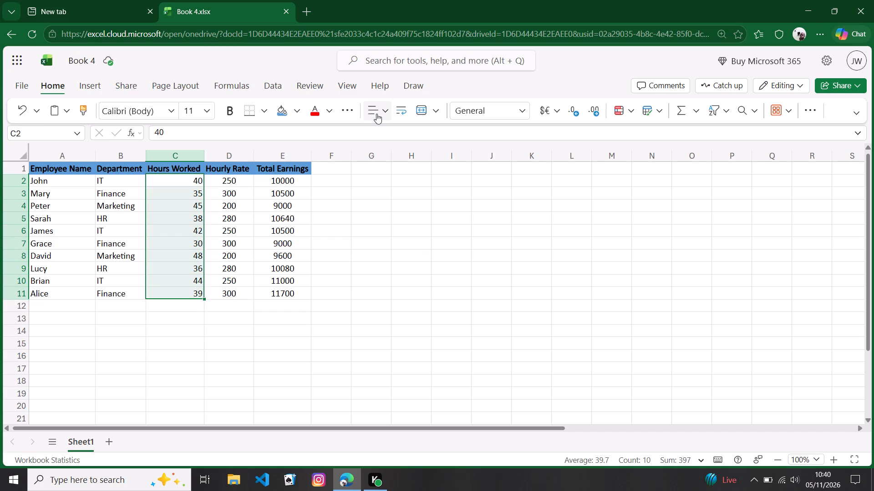
click(382, 110)
click(402, 157)
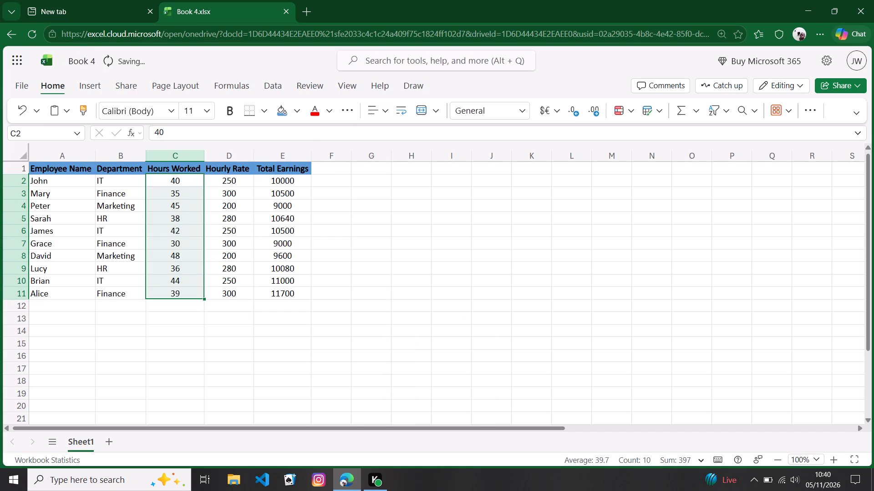
click(356, 299)
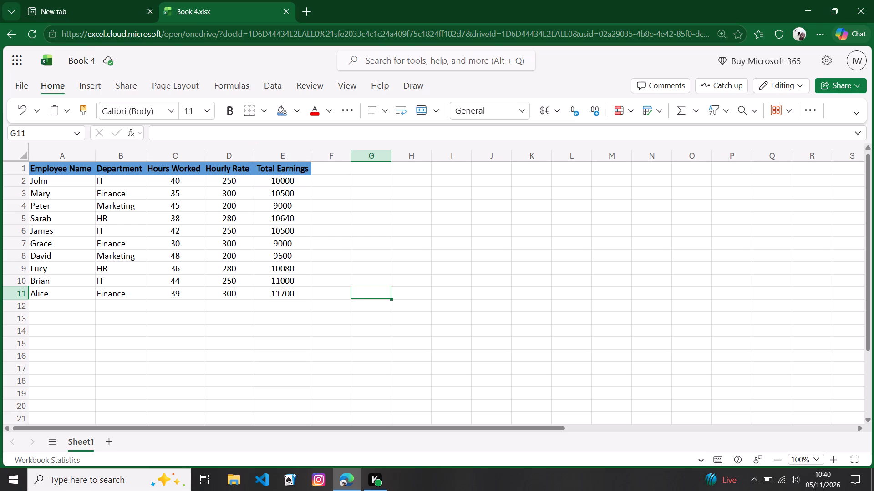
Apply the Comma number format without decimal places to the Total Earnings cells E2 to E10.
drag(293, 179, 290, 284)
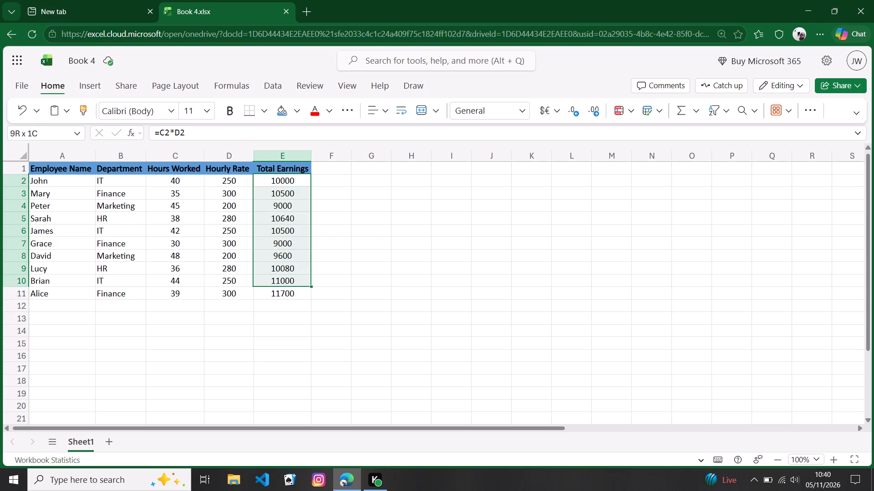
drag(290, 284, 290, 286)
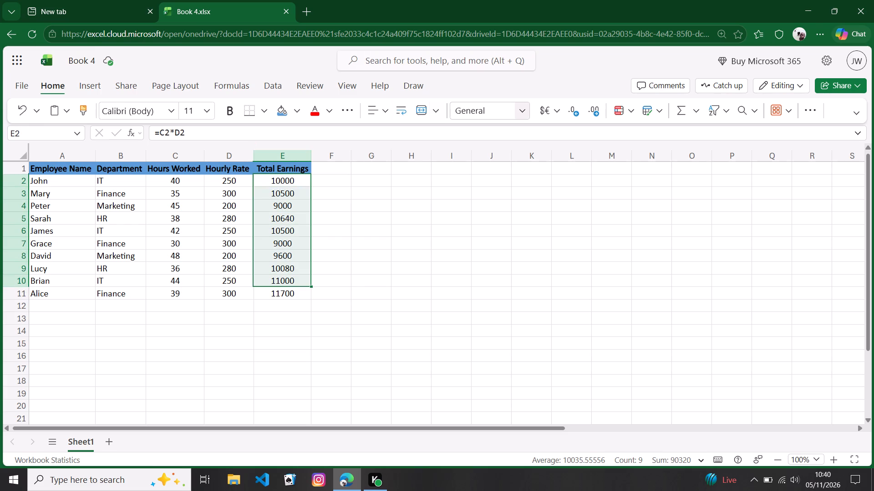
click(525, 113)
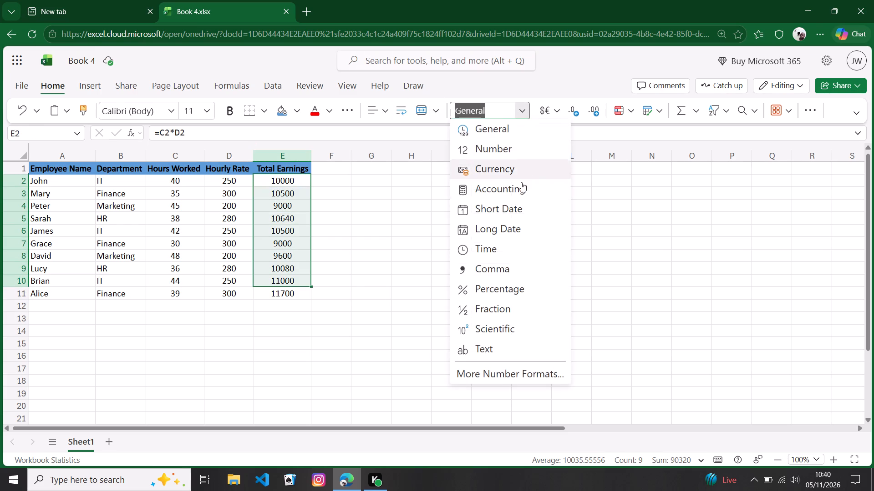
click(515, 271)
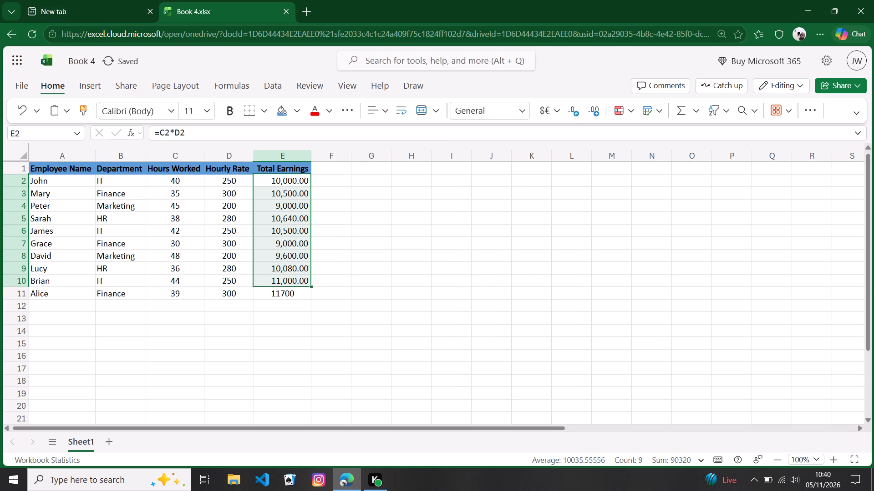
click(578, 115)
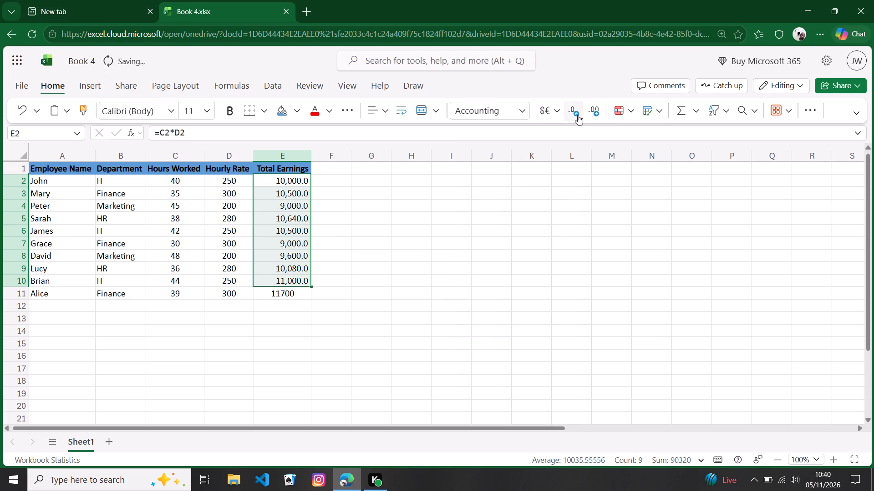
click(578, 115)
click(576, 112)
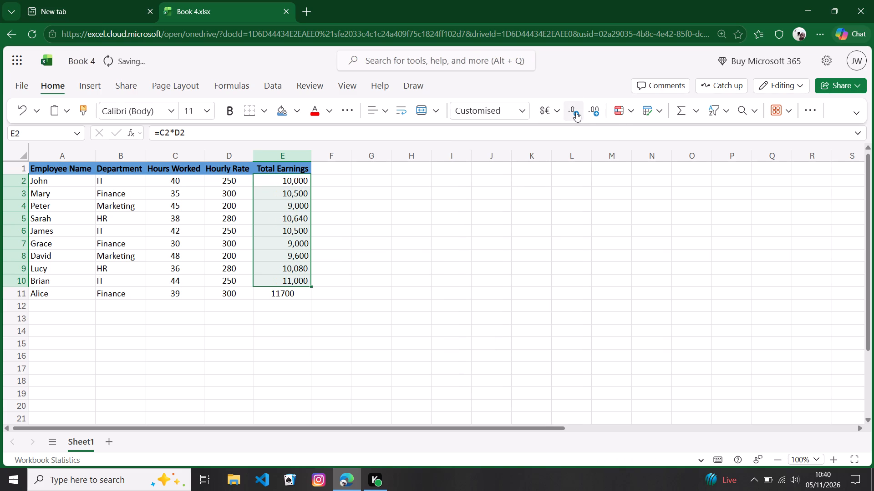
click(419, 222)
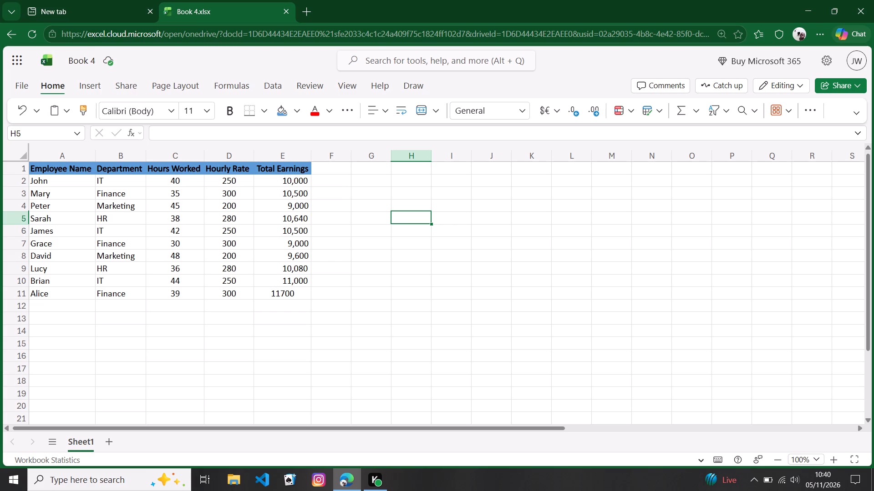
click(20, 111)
Apply the Comma number format to all Total Earnings values, cells E2 to E11, and reduce them to zero decimal places.
drag(279, 180, 284, 237)
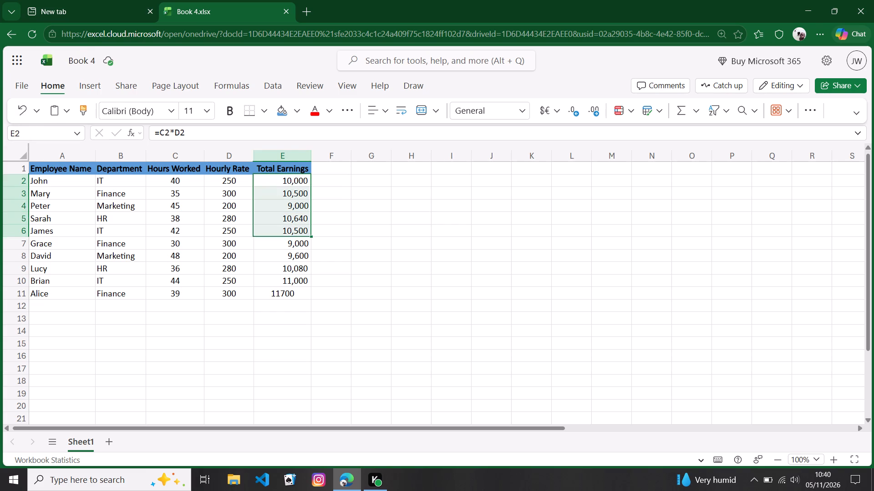
drag(284, 237, 295, 293)
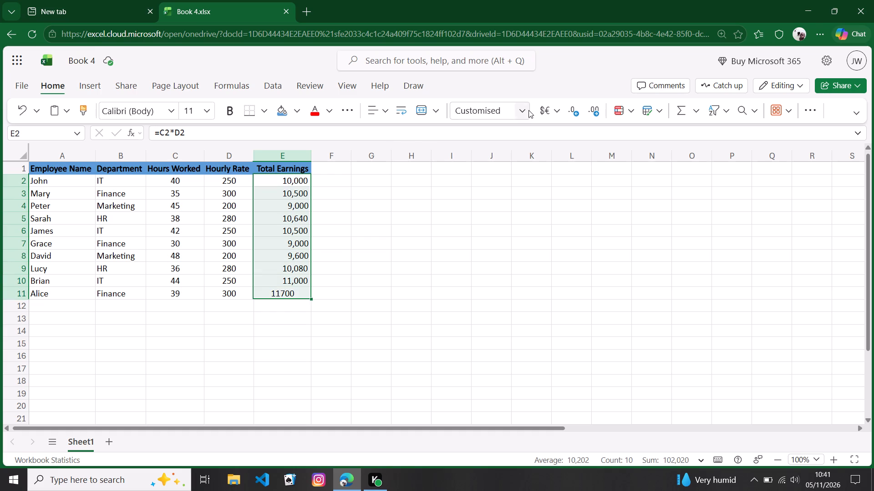
click(527, 113)
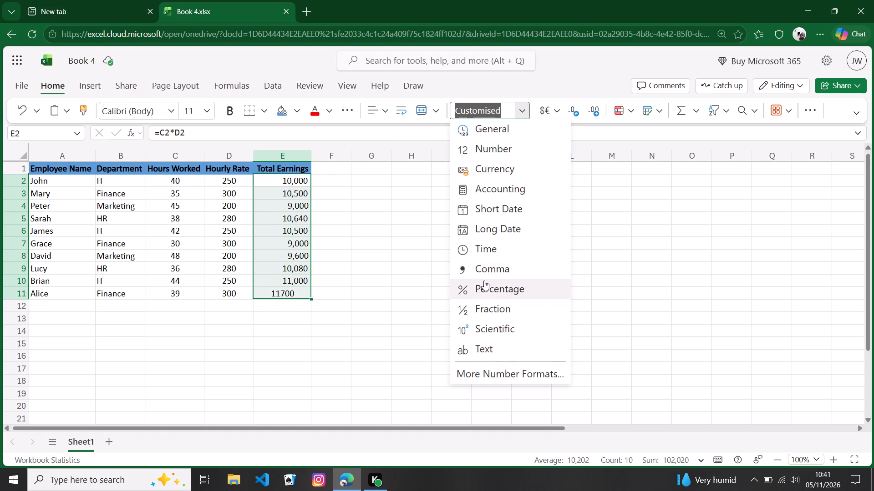
click(484, 270)
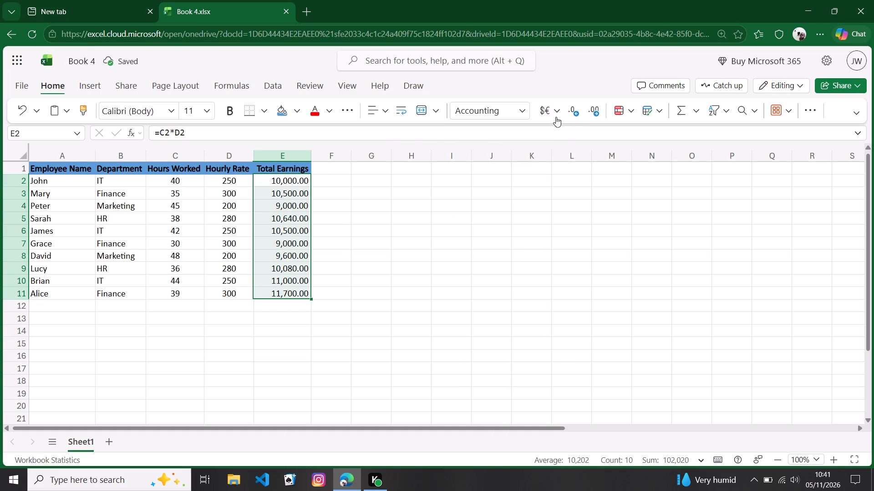
click(577, 116)
click(577, 116)
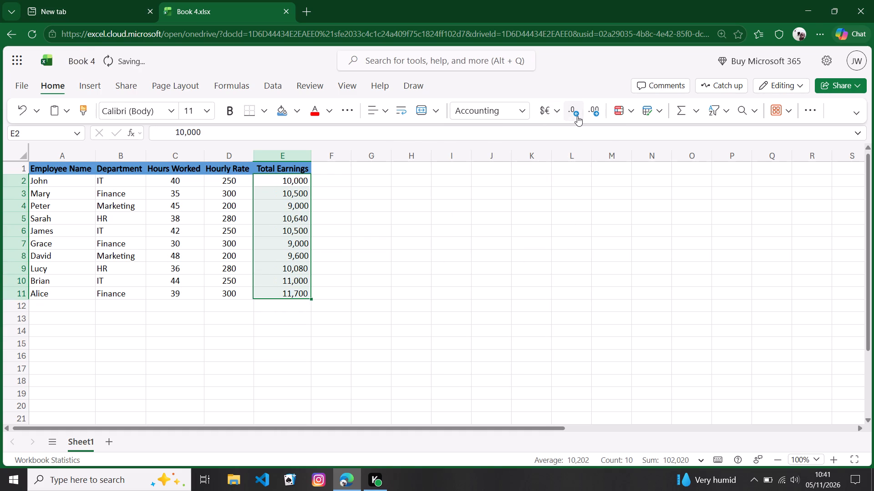
drag(391, 317, 393, 309)
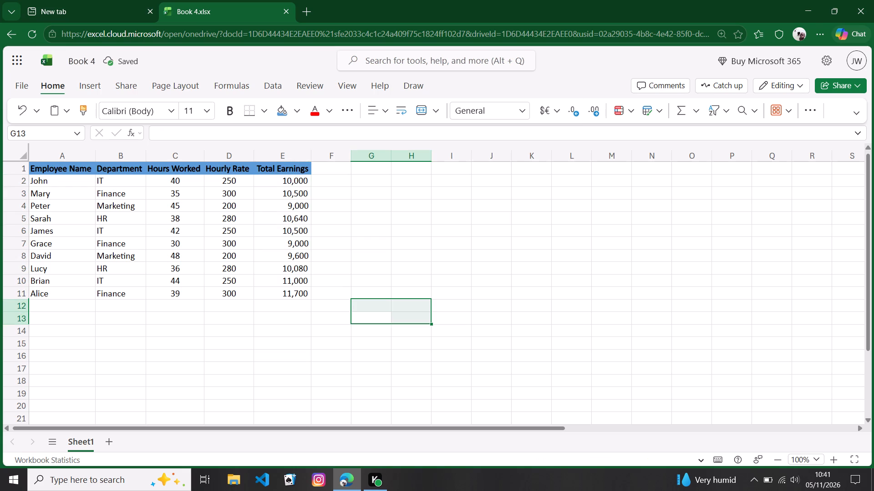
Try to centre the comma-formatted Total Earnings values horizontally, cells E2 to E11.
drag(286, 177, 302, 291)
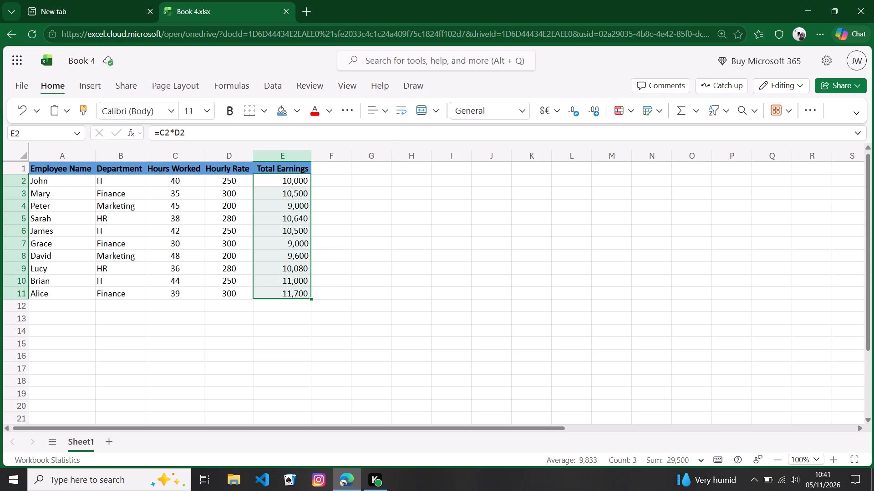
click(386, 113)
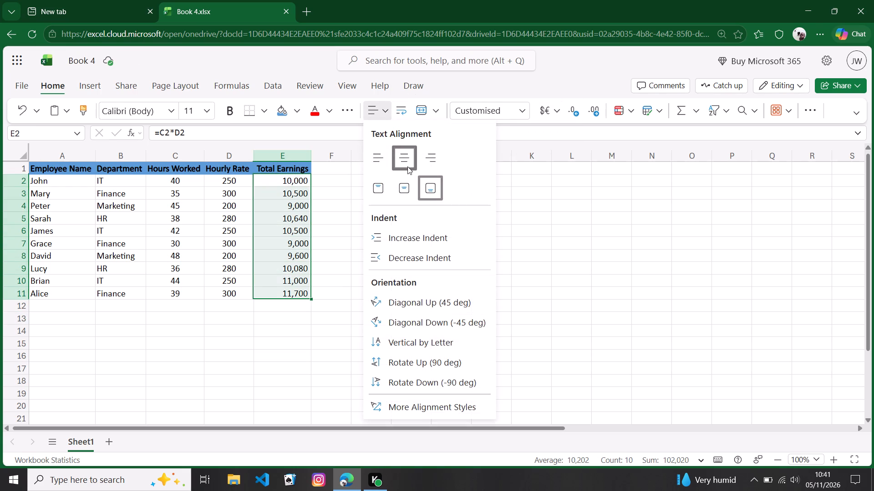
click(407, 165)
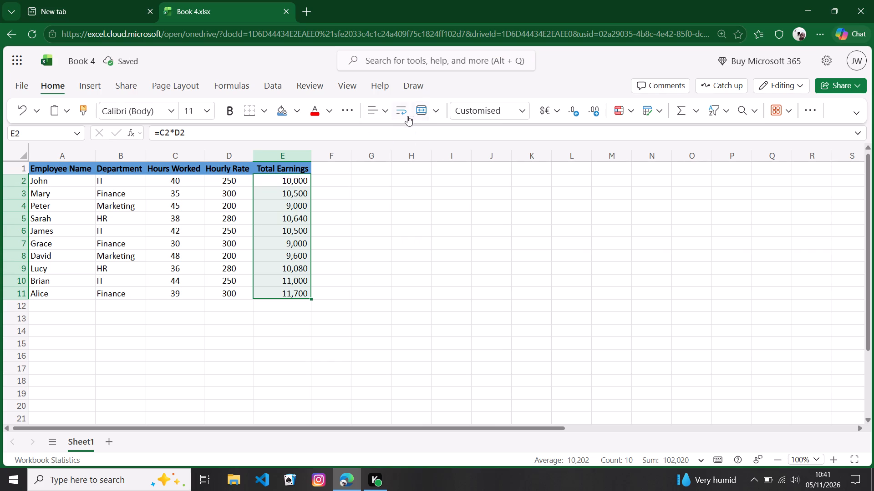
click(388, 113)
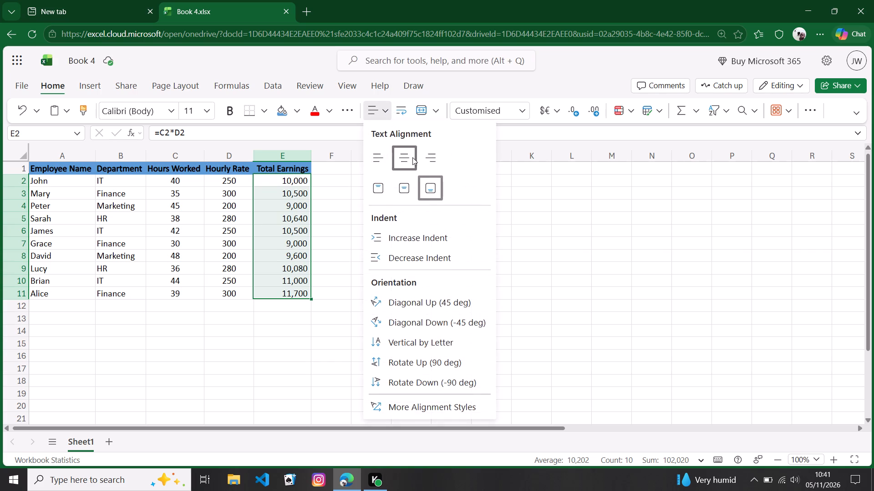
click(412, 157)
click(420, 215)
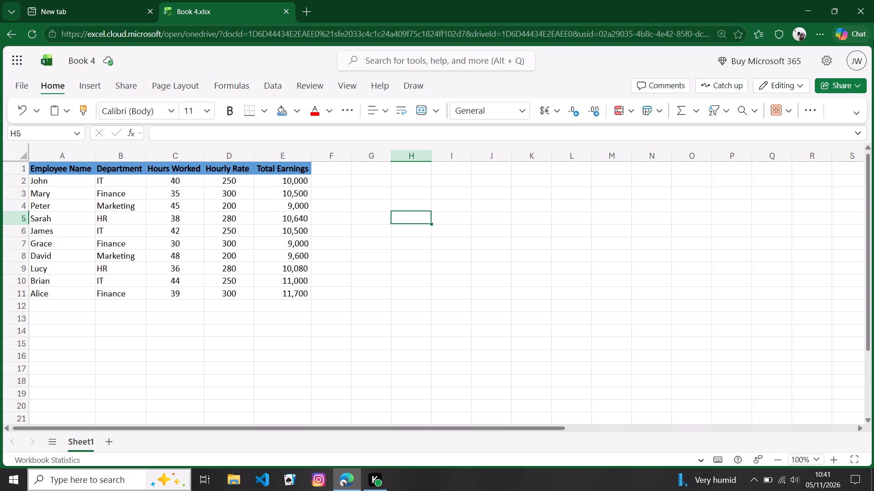
Set the number format category of the empty cell H5 to Currency in the full formatting options.
click(520, 113)
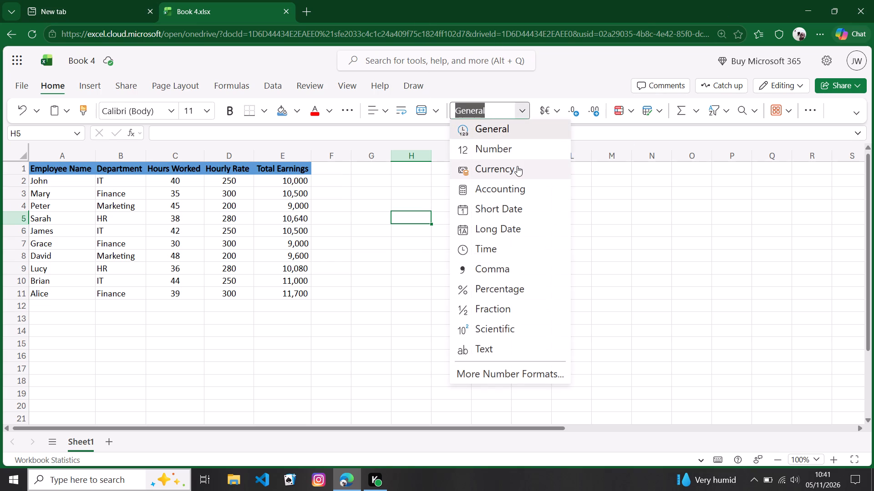
click(505, 373)
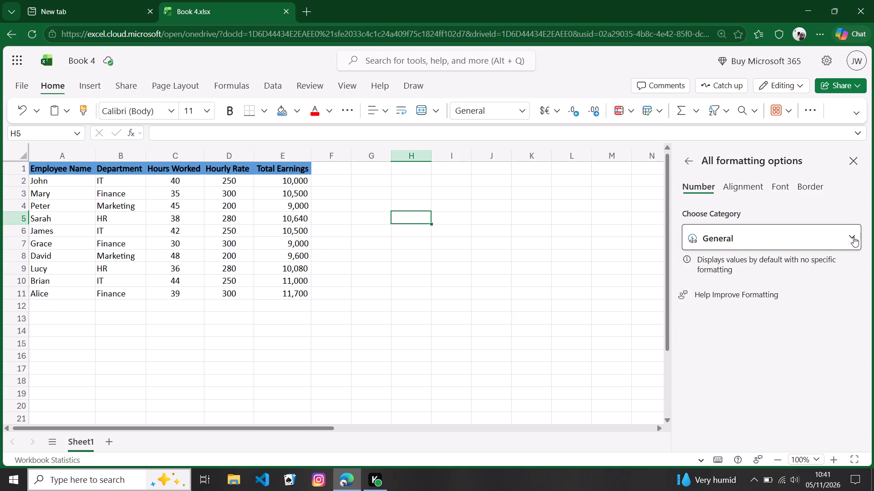
click(853, 236)
click(584, 245)
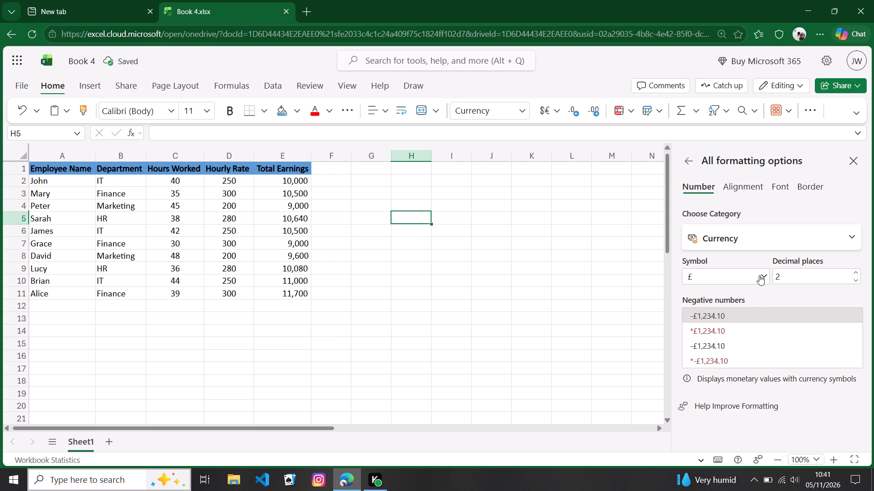
Set the currency symbol of the empty cell H5 to Ksh Kiswahili.
click(763, 277)
scroll(599, 320, down, 14)
scroll(614, 362, down, 11)
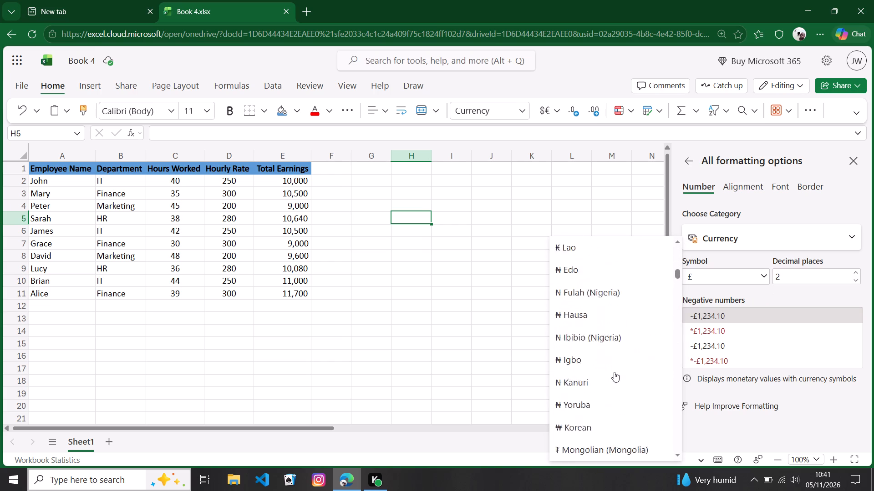
scroll(614, 372, down, 13)
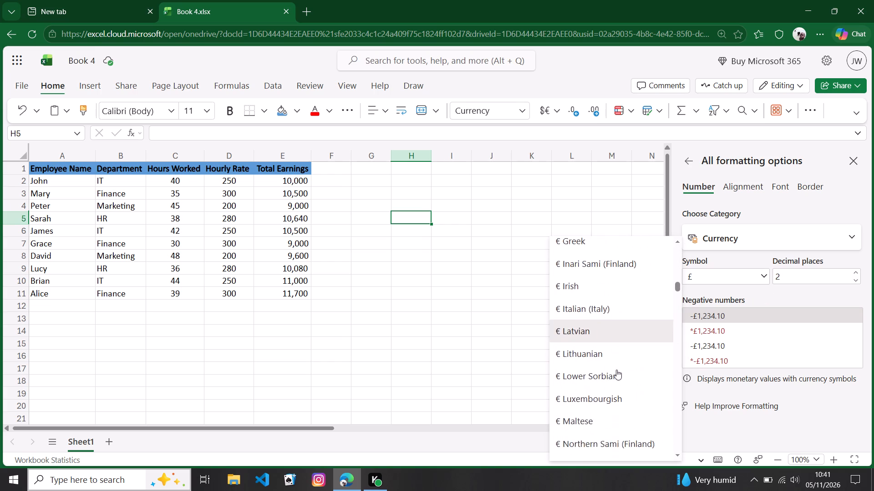
scroll(616, 370, down, 9)
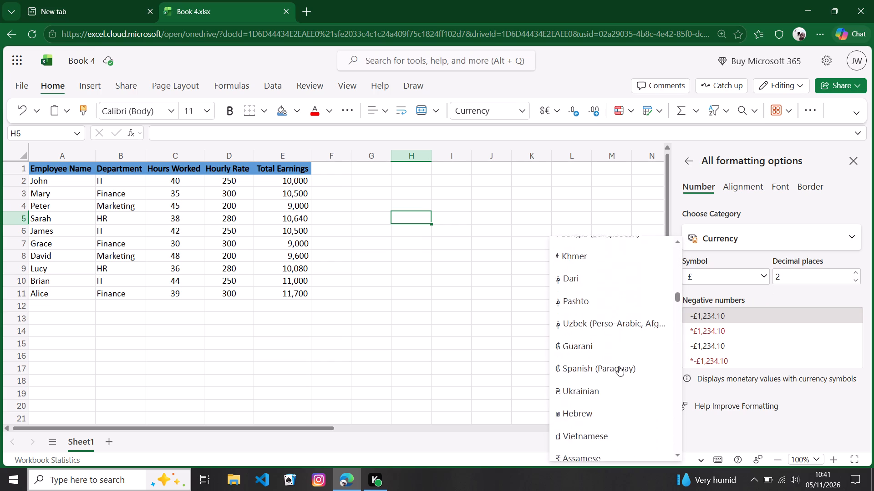
scroll(619, 366, down, 5)
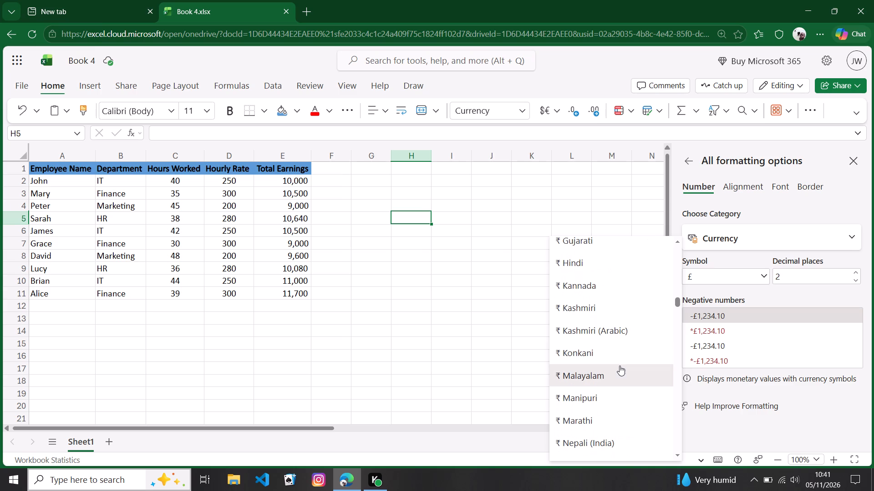
scroll(620, 366, down, 1)
scroll(620, 366, up, 2)
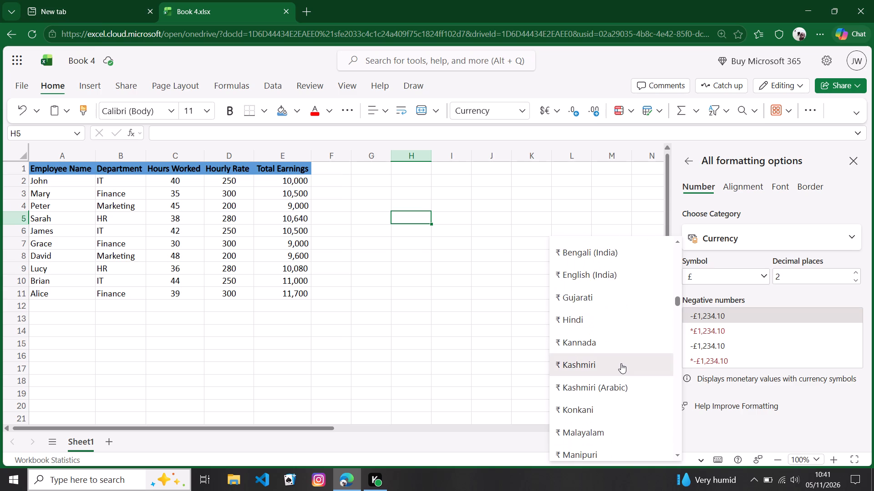
scroll(621, 363, up, 1)
scroll(621, 363, down, 7)
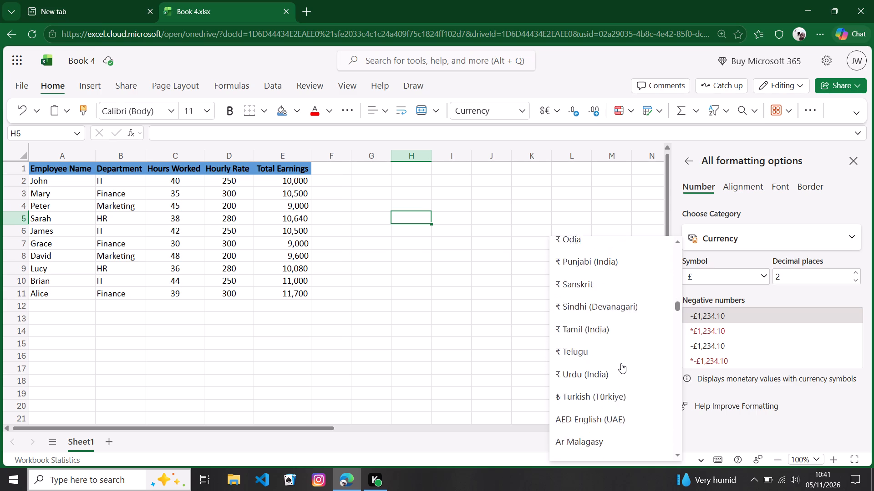
scroll(621, 363, down, 9)
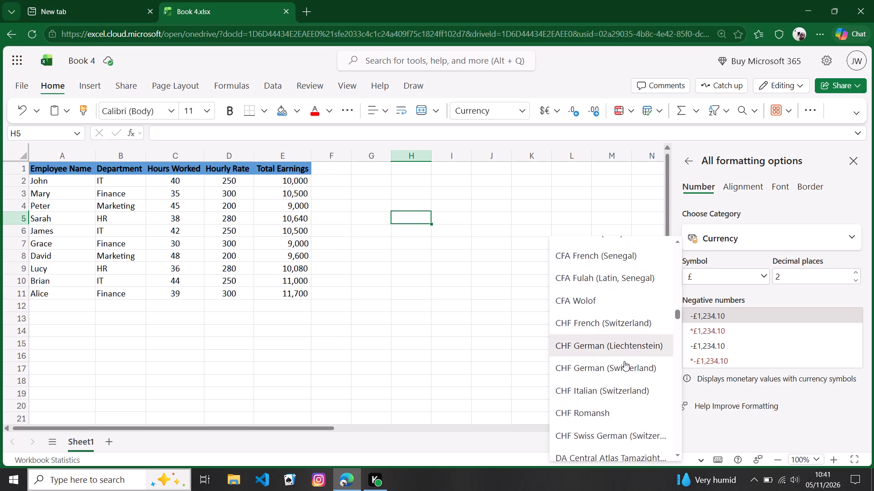
scroll(624, 361, down, 5)
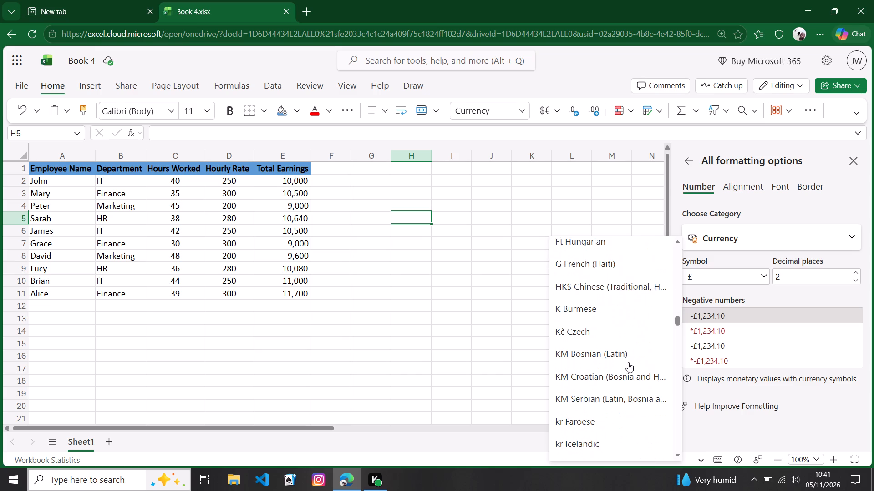
scroll(629, 369, down, 4)
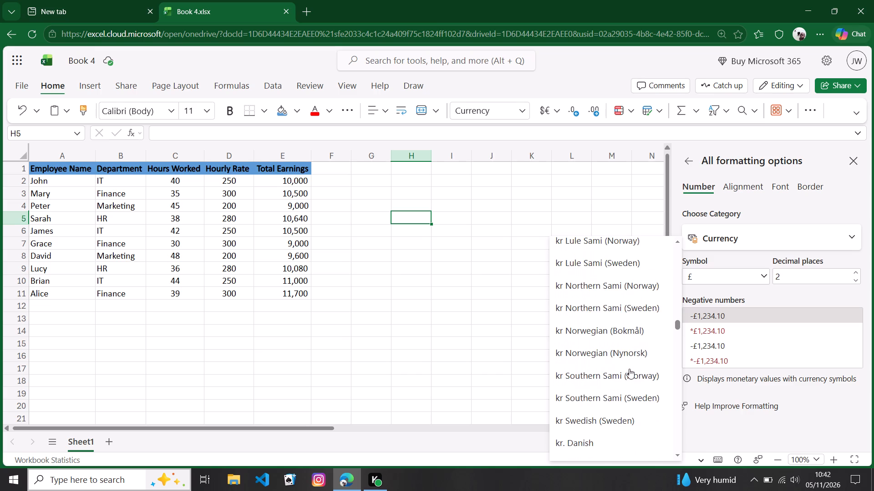
scroll(629, 369, down, 1)
click(617, 429)
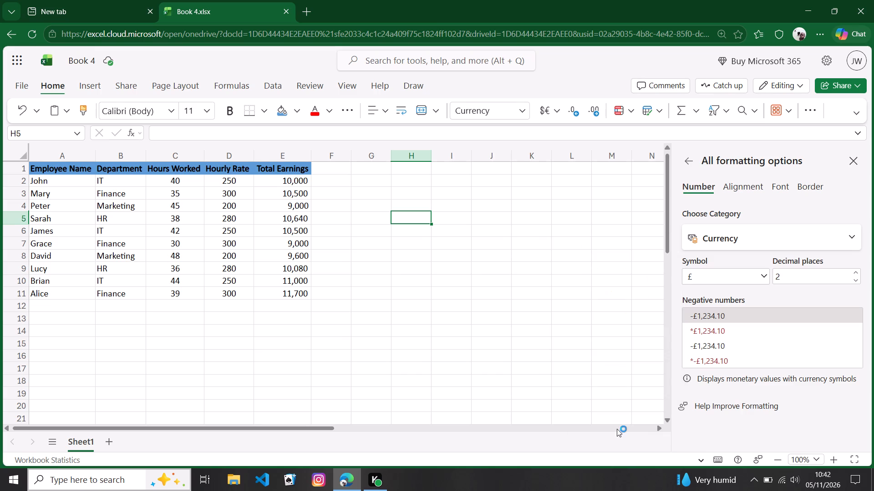
Reduce the decimal places of cell H5's currency format to 0.
click(857, 283)
click(857, 283)
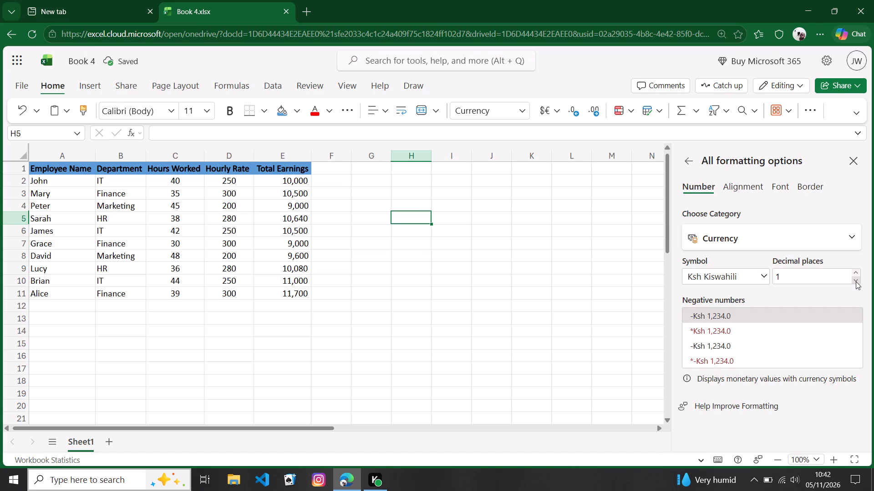
click(856, 281)
scroll(849, 305, down, 4)
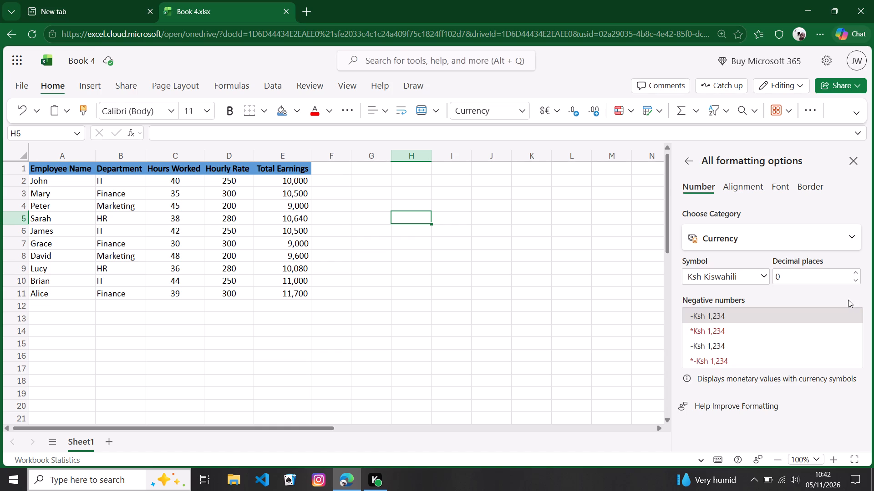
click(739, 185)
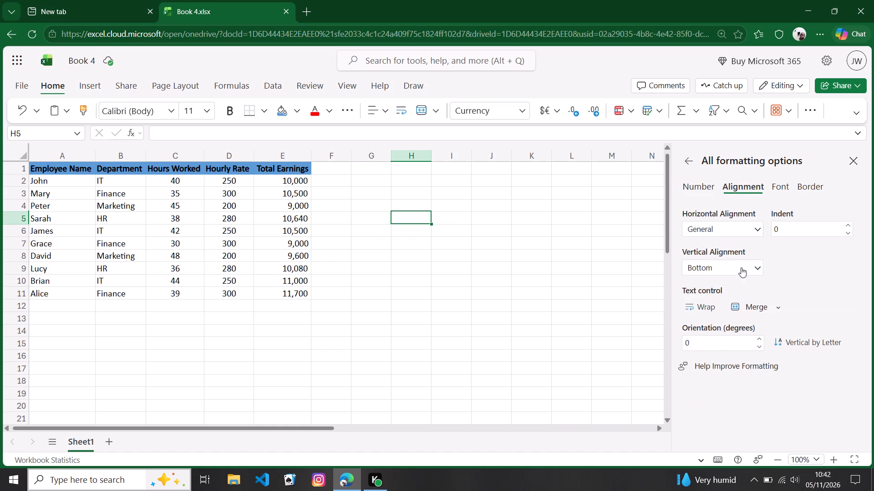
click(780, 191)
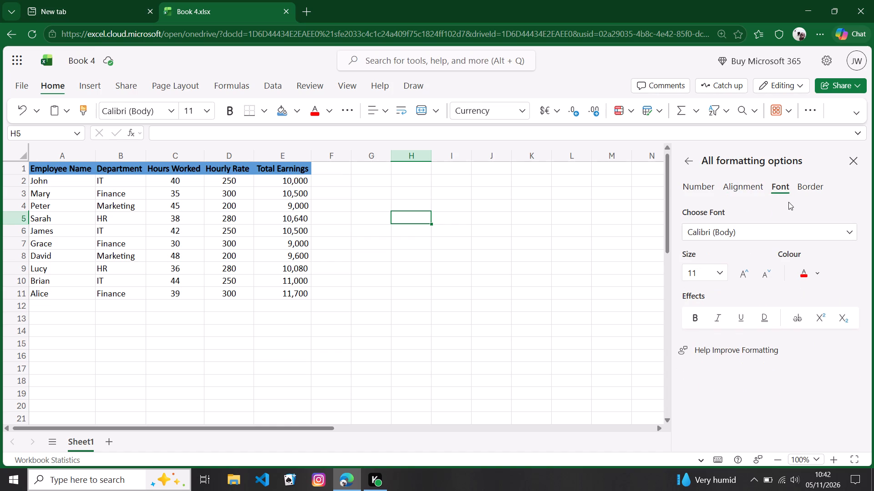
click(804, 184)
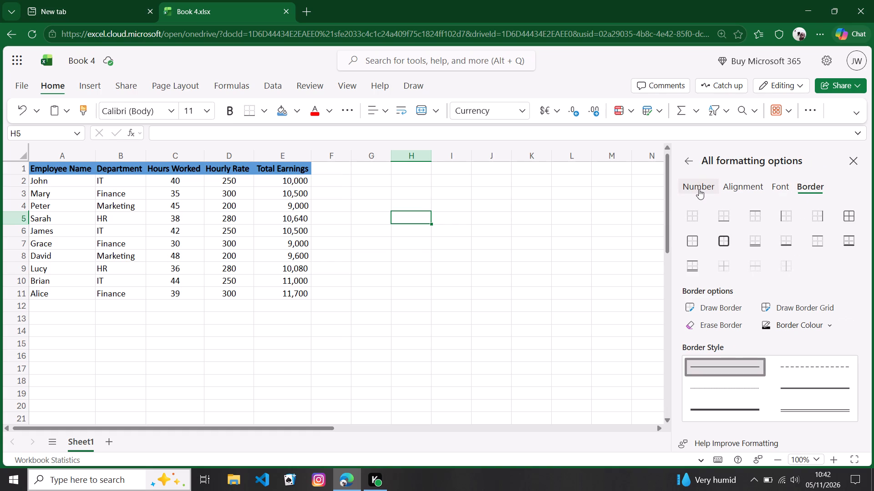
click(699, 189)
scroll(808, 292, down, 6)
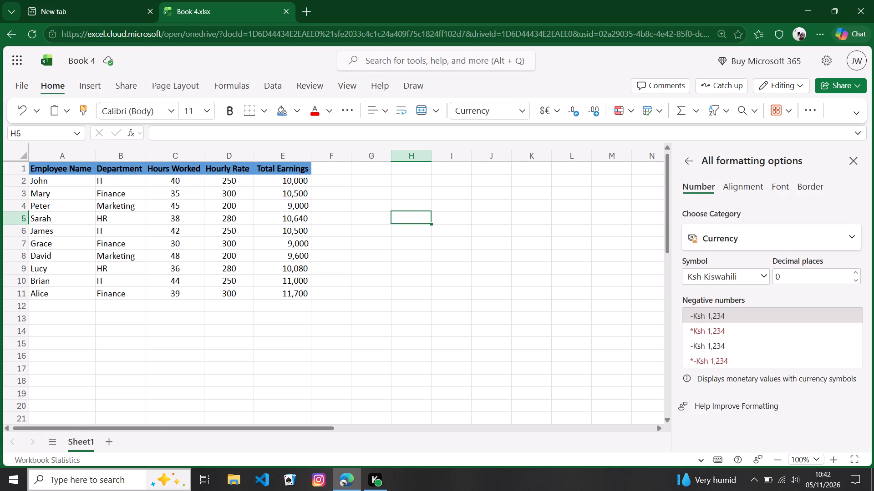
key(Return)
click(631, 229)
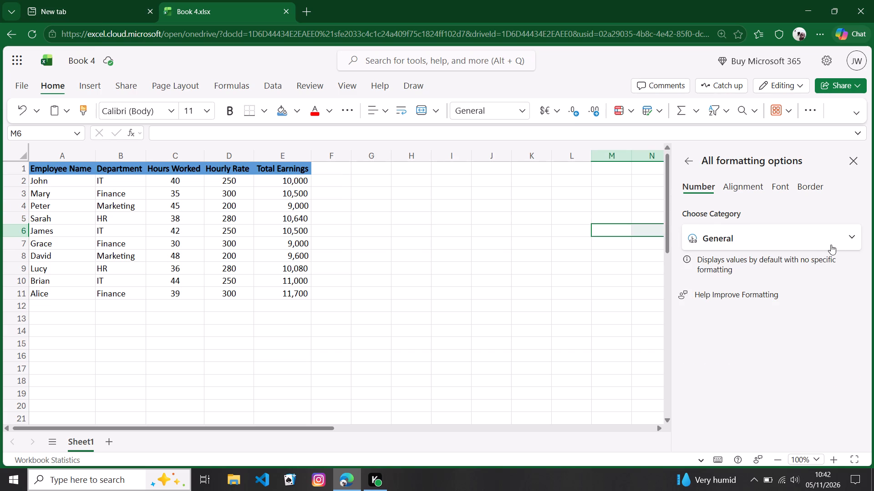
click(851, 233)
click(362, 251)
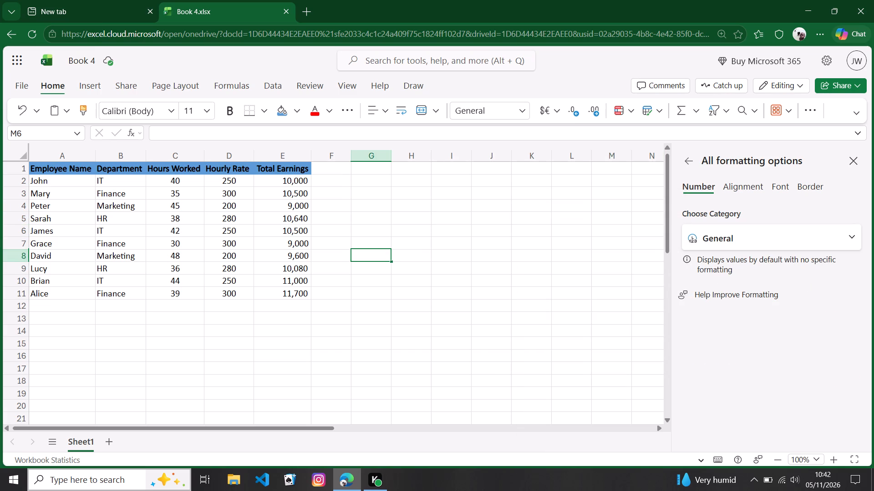
Set the number format category of the Total Earnings values, cells E2 to E11, to Currency.
drag(273, 178, 301, 290)
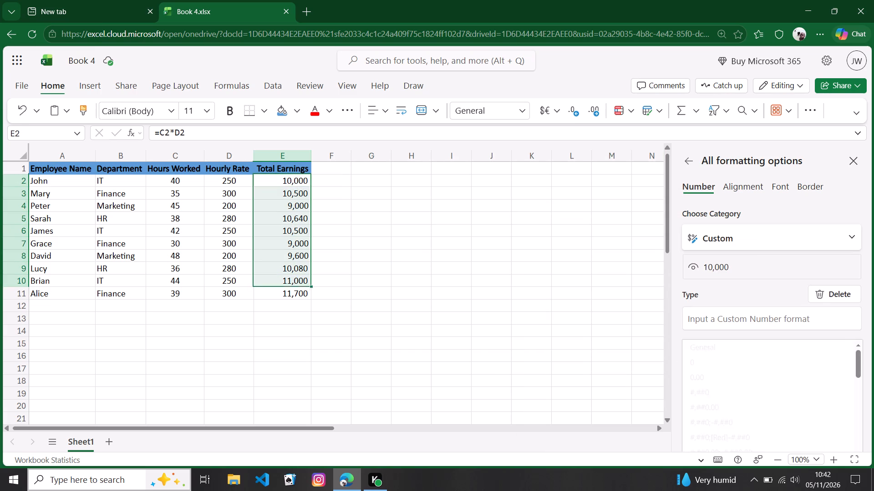
drag(301, 290, 301, 295)
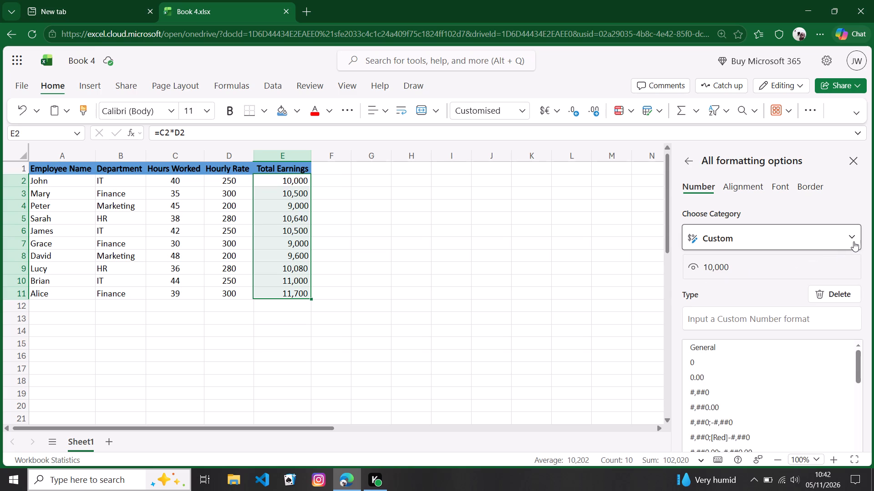
click(854, 237)
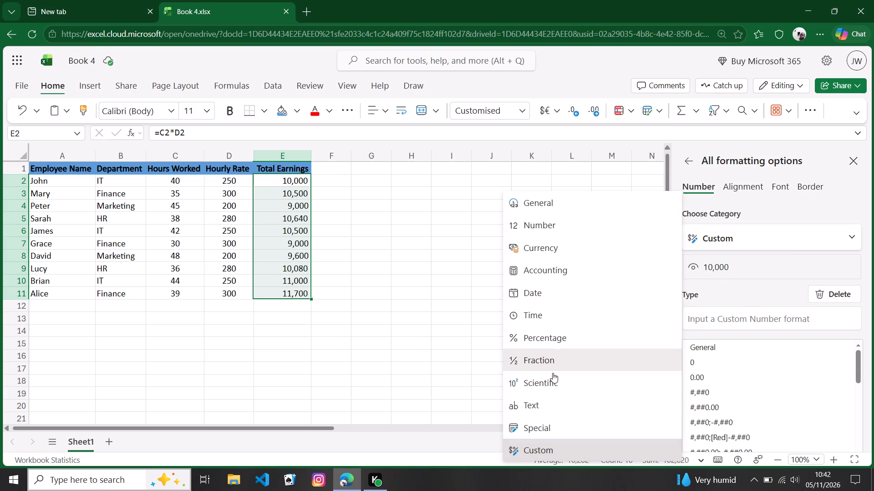
click(551, 245)
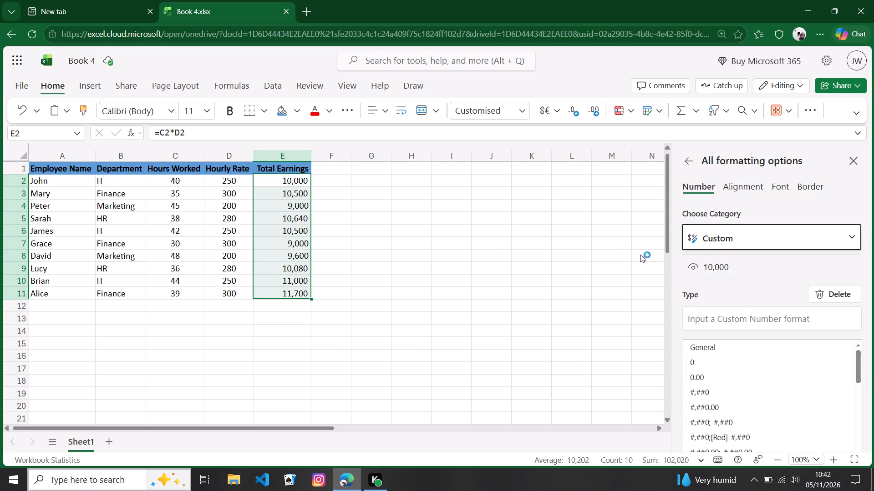
Set the currency symbol of the Total Earnings values to Ksh Kiswahili and close the formatting options.
click(767, 276)
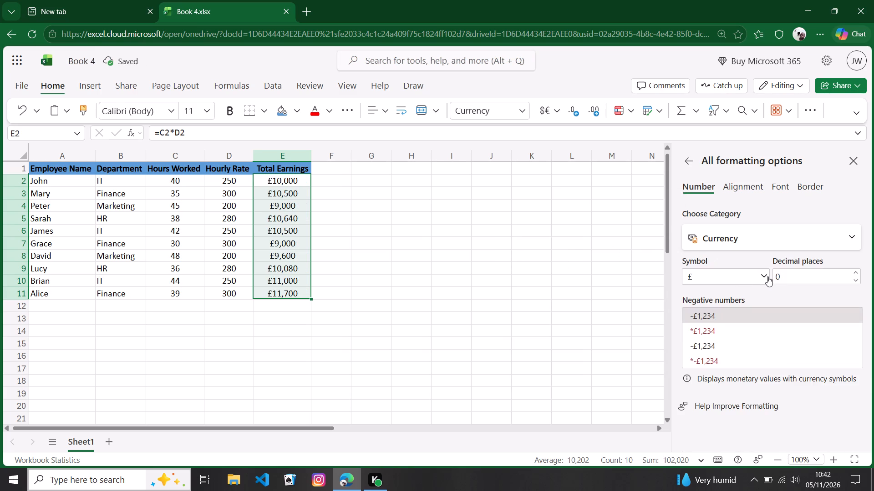
click(767, 276)
click(767, 276)
scroll(641, 305, down, 4)
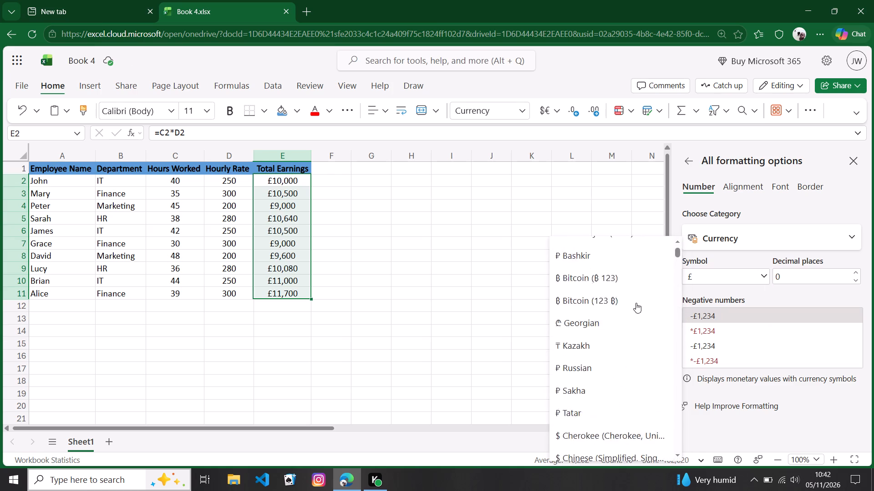
scroll(636, 303, down, 20)
scroll(636, 303, down, 14)
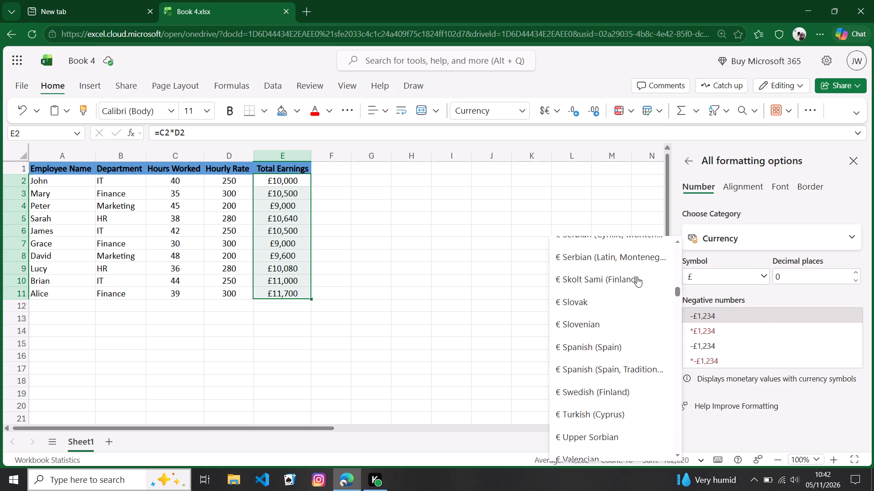
scroll(637, 277, down, 18)
scroll(634, 278, down, 5)
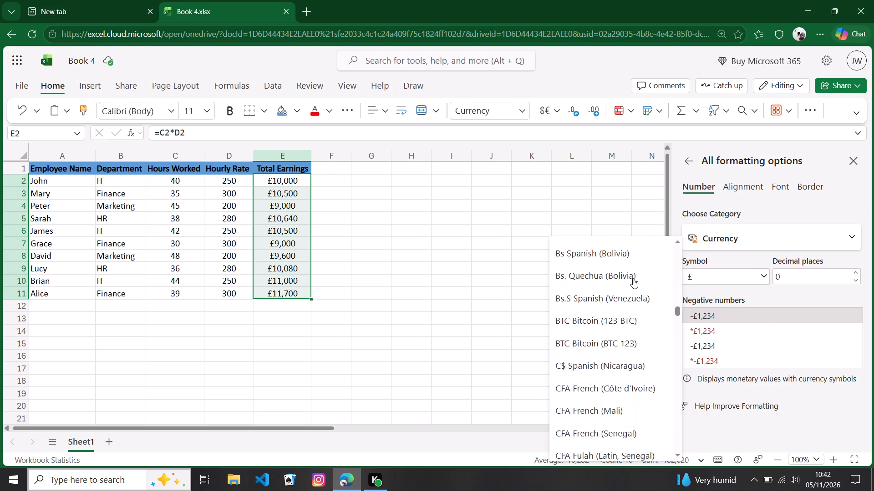
scroll(633, 278, down, 12)
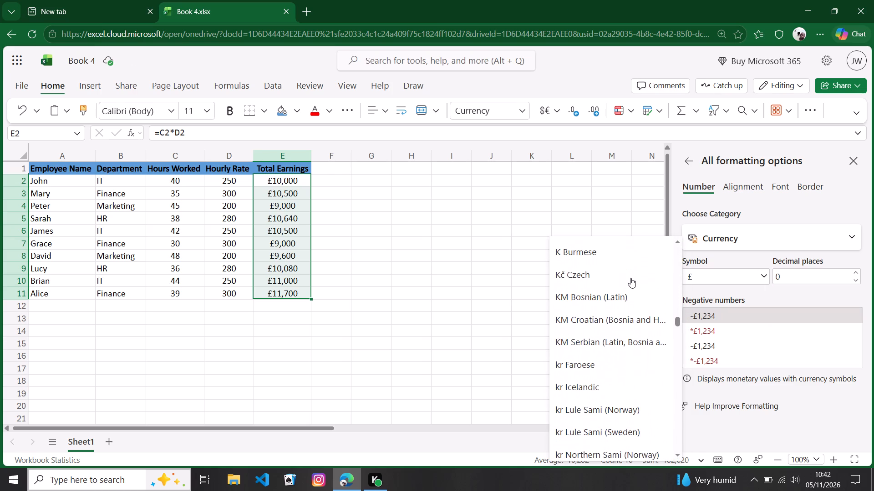
scroll(630, 278, down, 4)
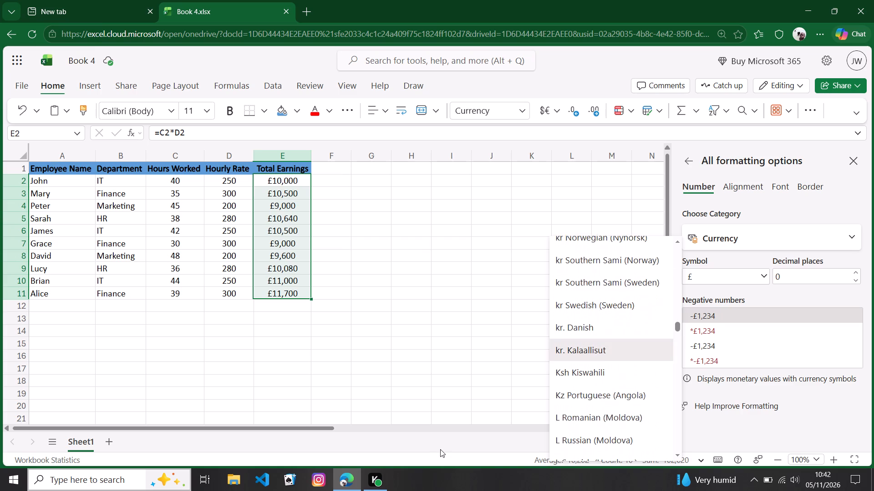
click(630, 373)
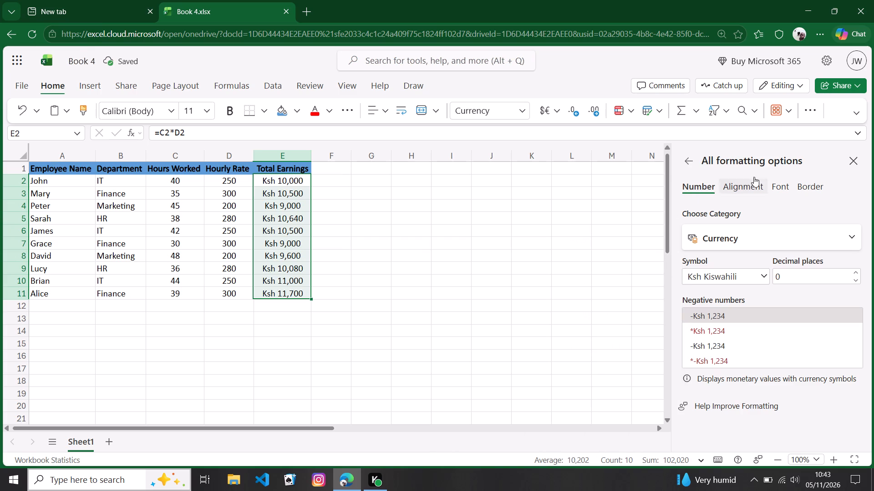
click(848, 158)
click(642, 239)
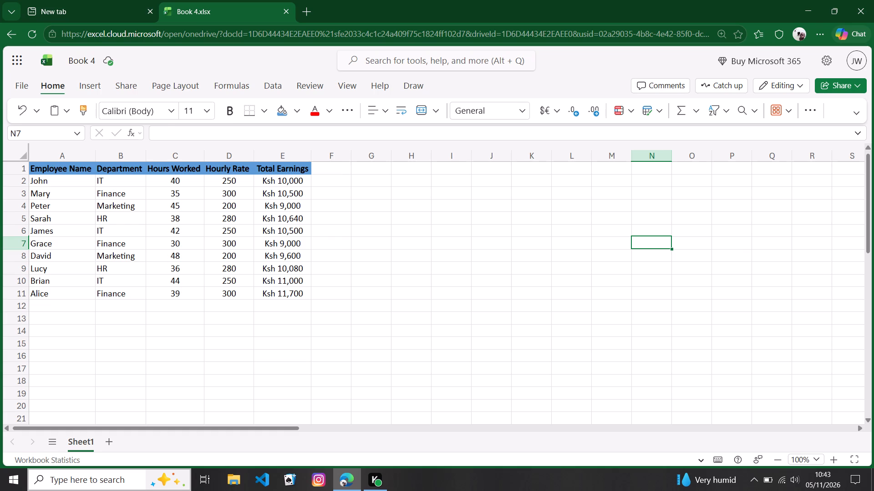
Set the number format category of the Hourly Rate values, cells D2 to D11, to Currency.
drag(231, 175, 249, 289)
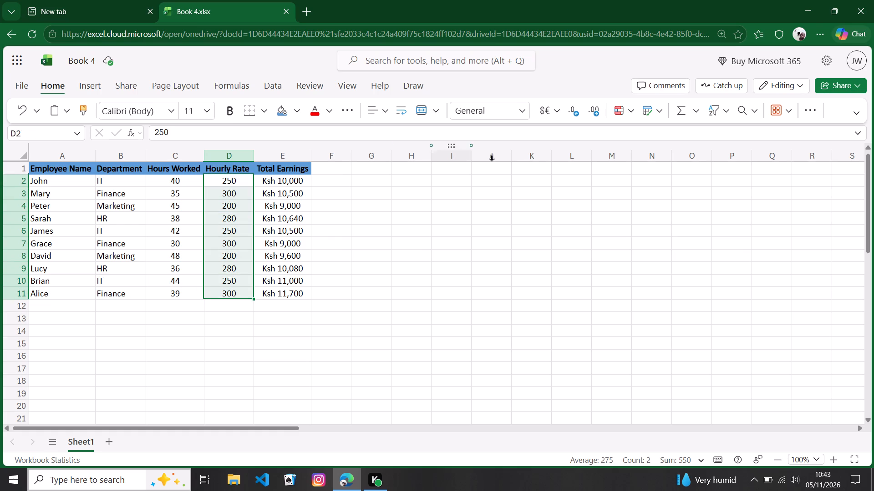
click(524, 114)
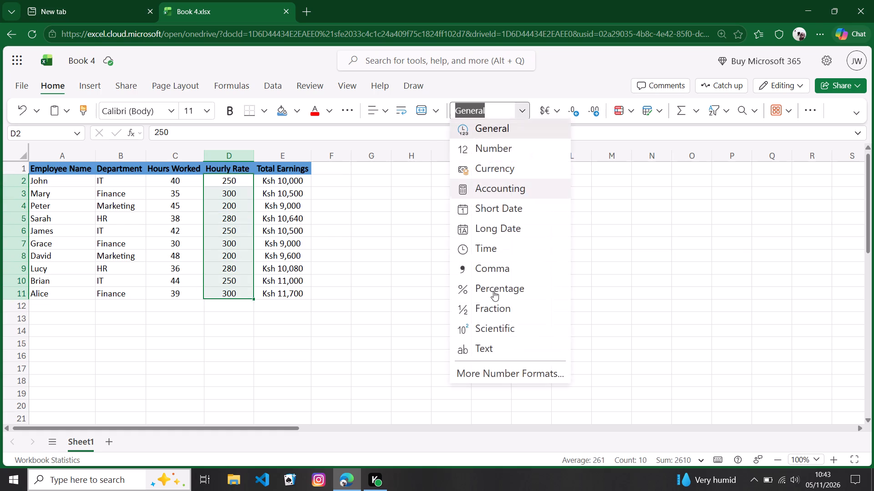
click(500, 371)
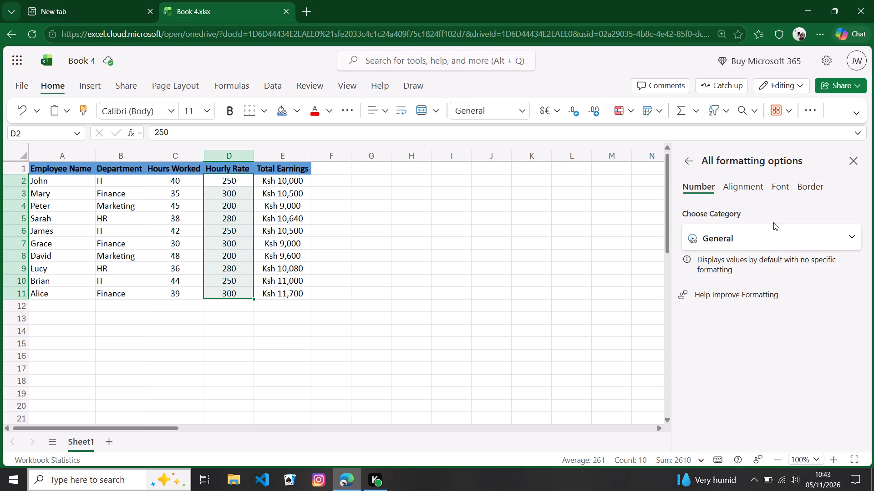
click(849, 237)
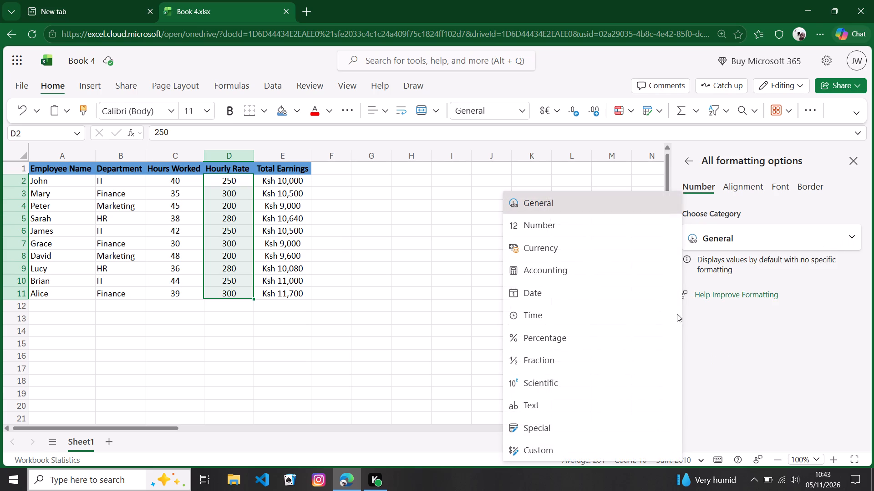
click(545, 251)
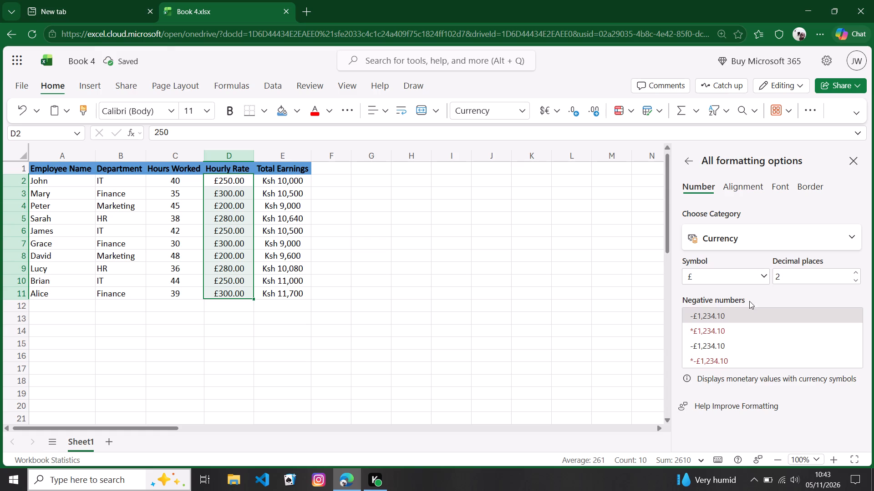
Set the currency symbol of the Hourly Rate values to Ksh Kiswahili.
click(766, 277)
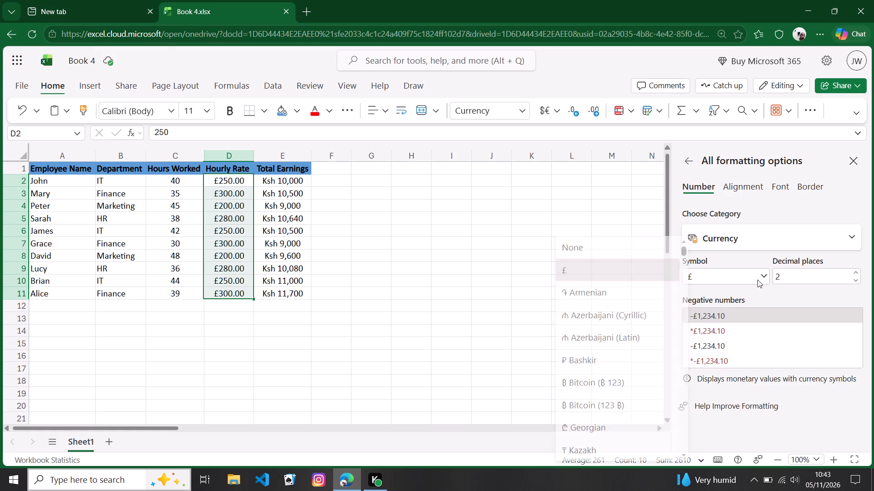
scroll(636, 333, down, 11)
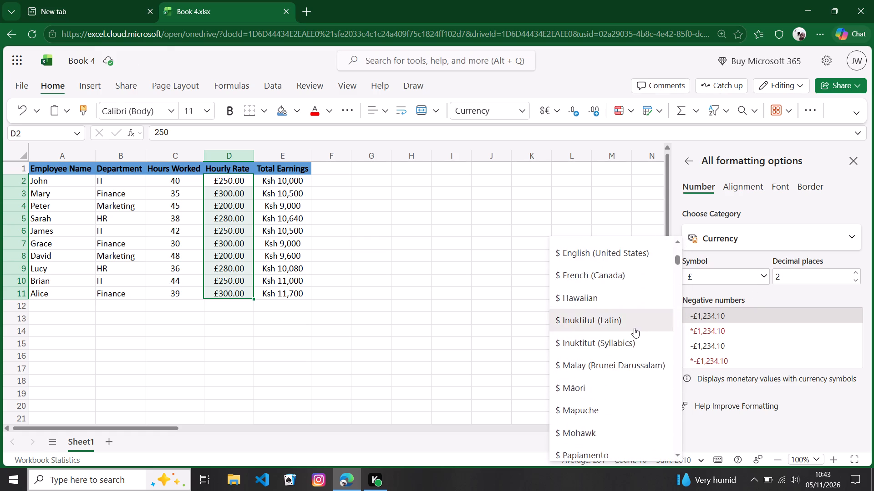
scroll(634, 328, down, 19)
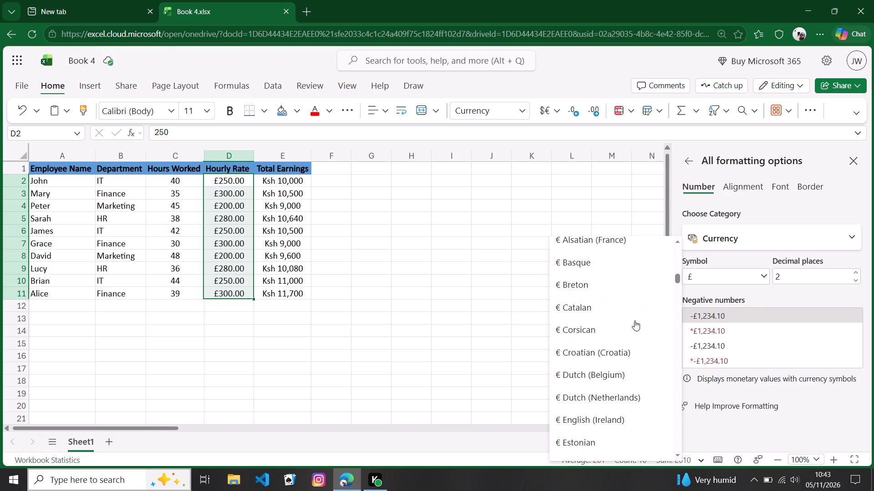
scroll(635, 321, down, 17)
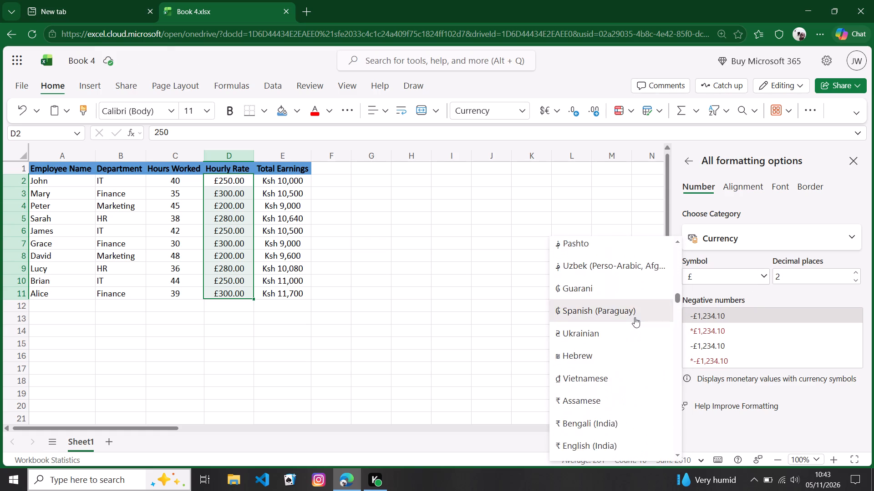
scroll(635, 317, down, 7)
scroll(635, 317, up, 2)
scroll(635, 317, down, 3)
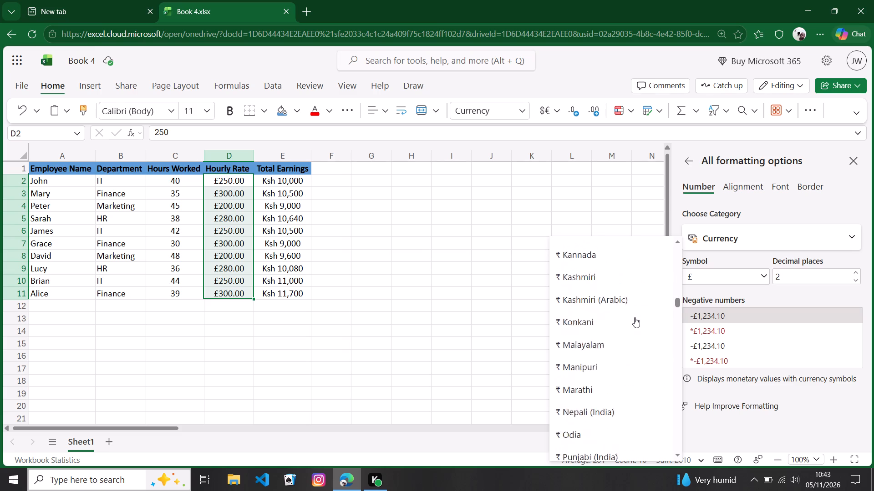
scroll(635, 316, up, 4)
scroll(635, 316, down, 13)
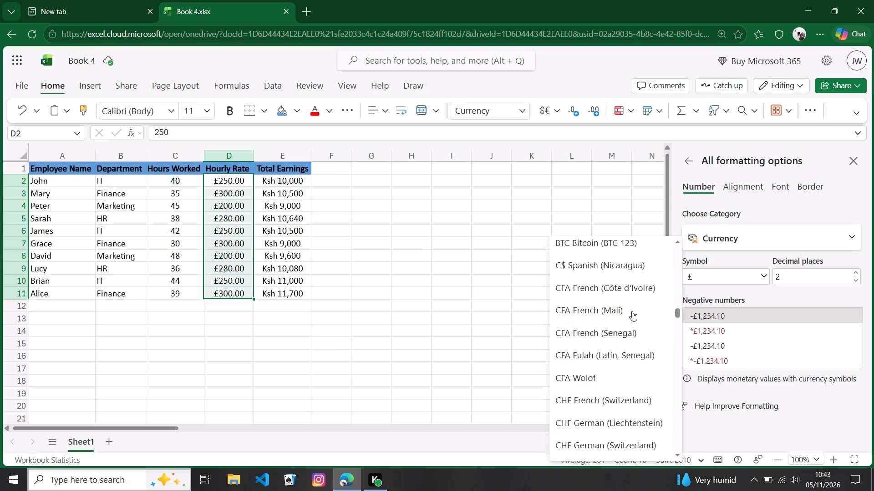
scroll(632, 311, down, 9)
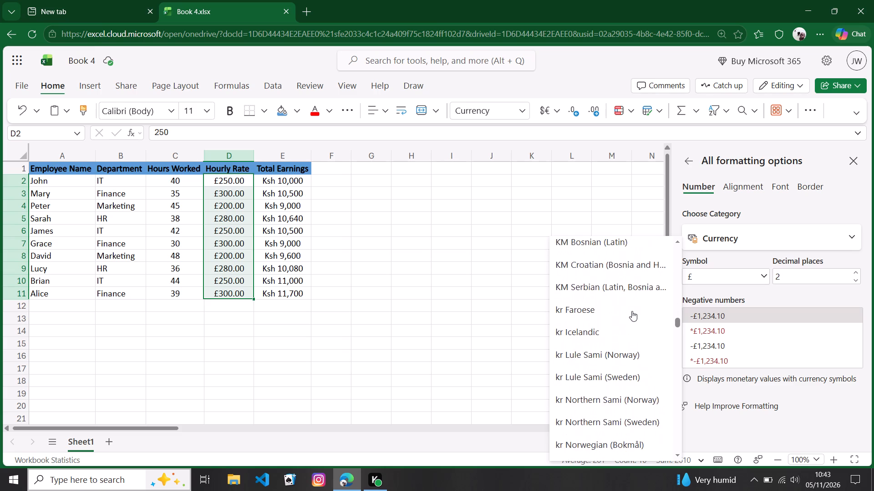
scroll(632, 311, down, 4)
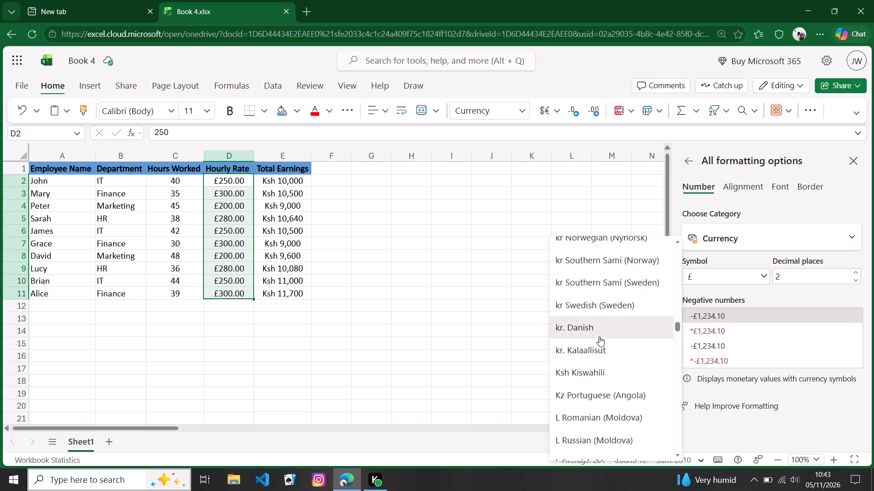
click(595, 372)
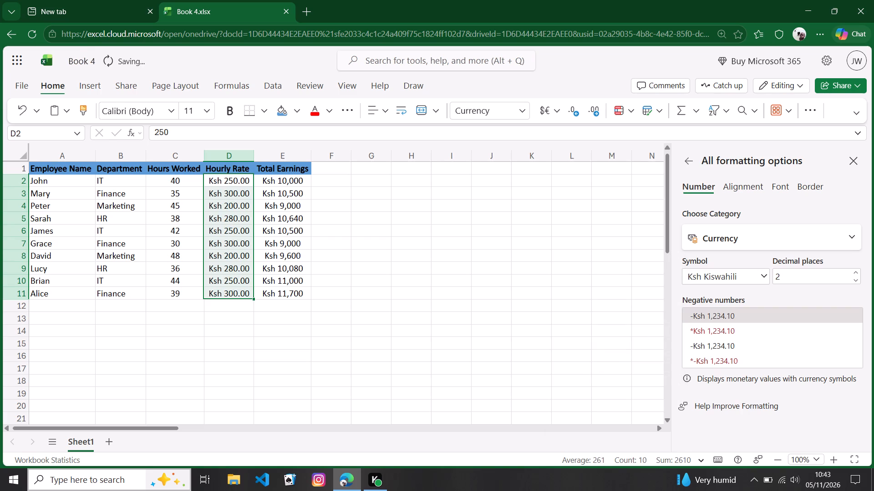
Reduce the decimal places of the Hourly Rate values to 0 and close the formatting options.
click(854, 282)
click(854, 282)
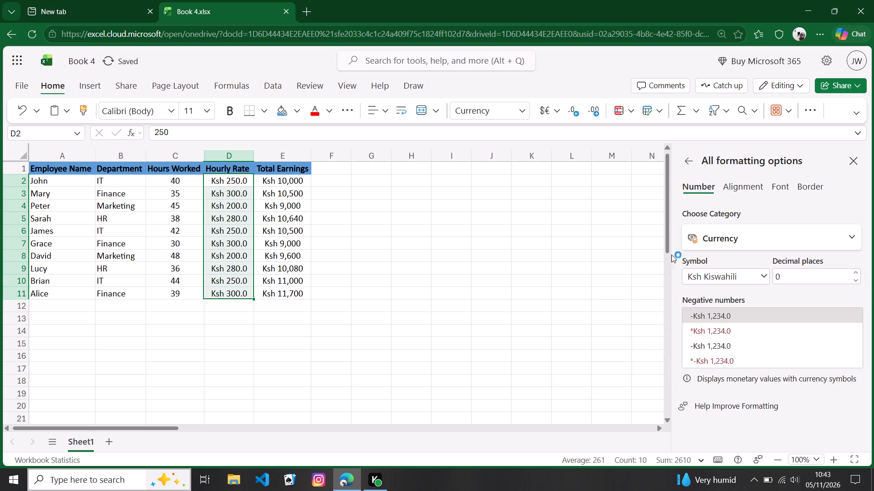
click(644, 241)
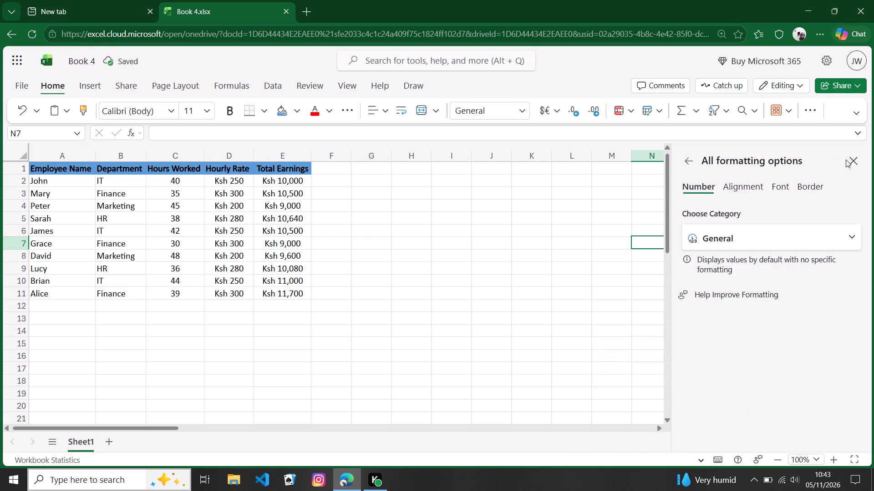
click(849, 159)
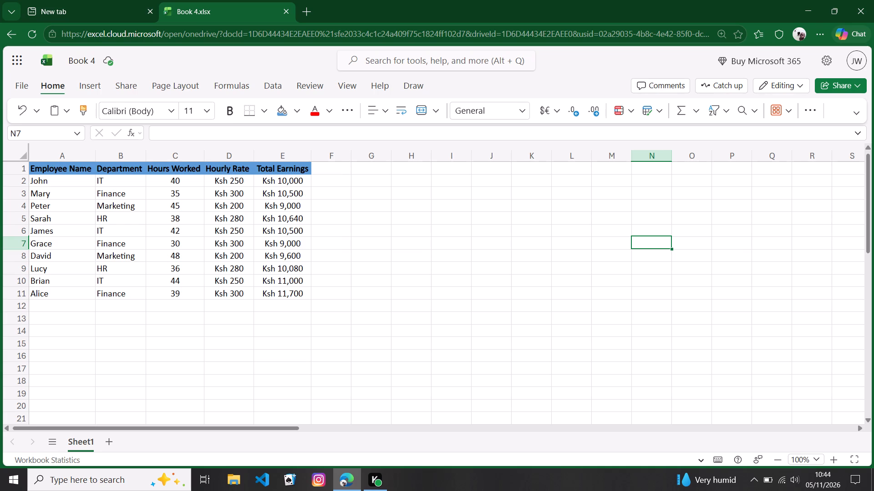
Enter the heading Payroll Summary in cell A14, below the employee table.
scroll(150, 391, down, 1)
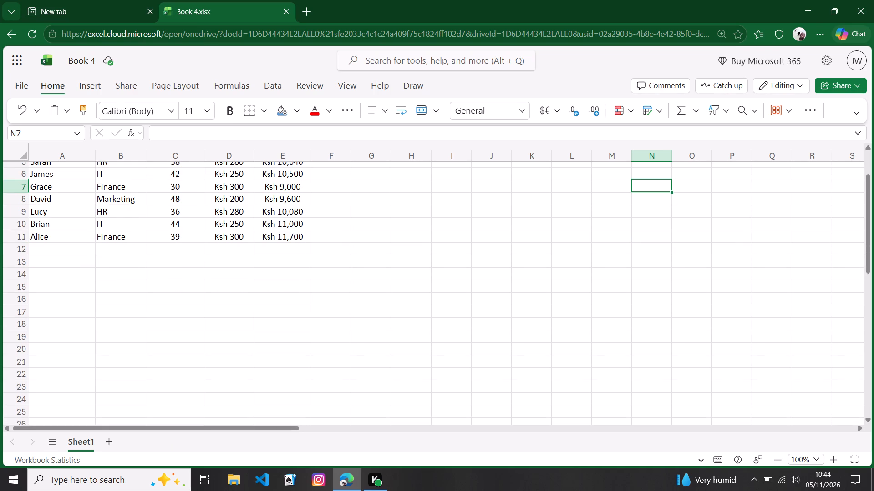
double_click(43, 275)
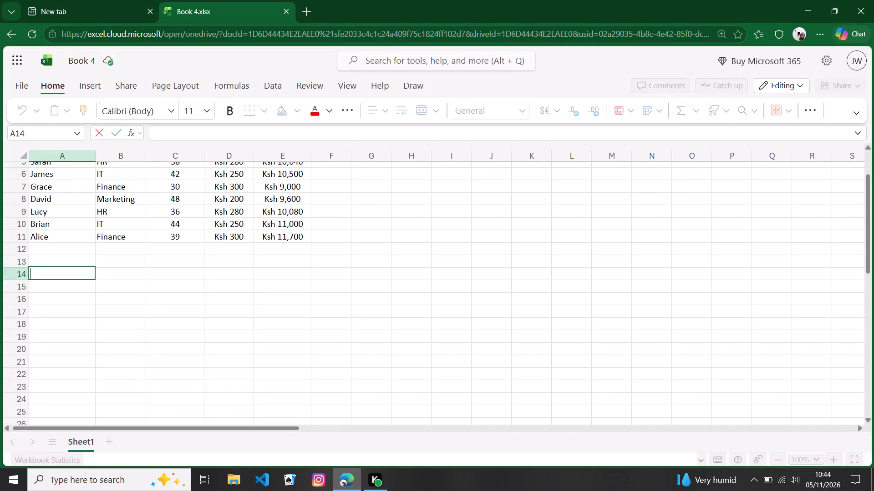
text(ay)
key(r)
text(oll)
key(BackSpace)
key(BackSpace)
key(BackSpace)
key(BackSpace)
key(BackSpace)
key(BackSpace)
key(BackSpace)
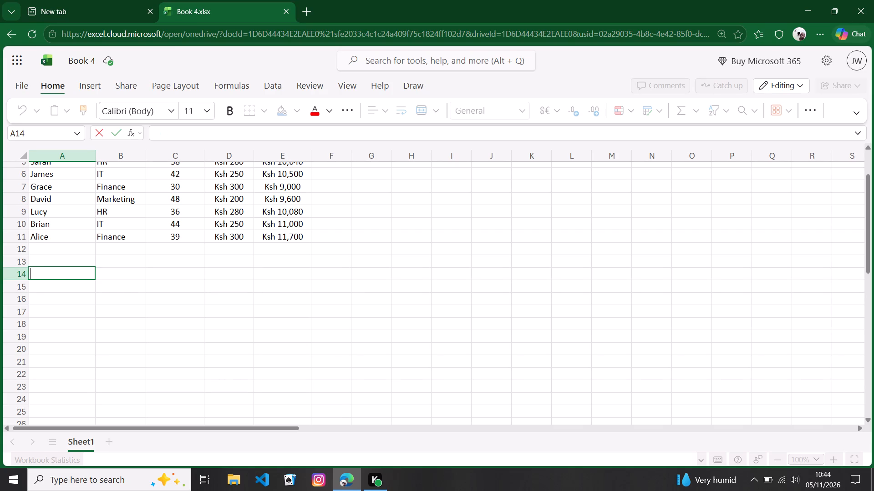
text(ayroll)
key(space)
key(u)
text(mmary)
key(Return)
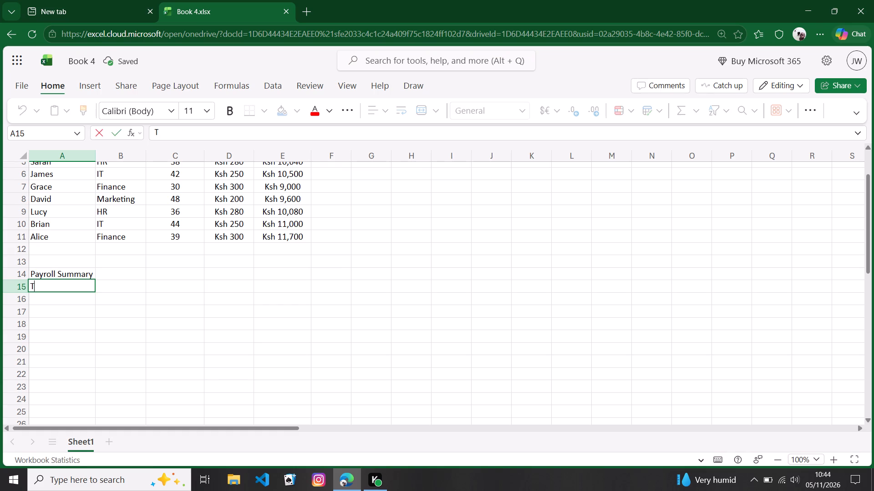
Enter the summary labels Total Payroll in cell A15 and Highest Earnings in cell A16.
text(otal)
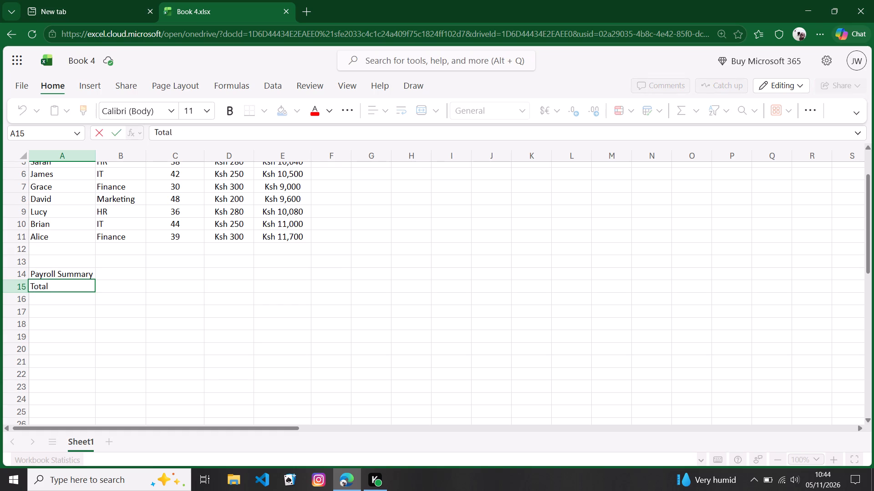
key(space)
text(ayroll)
key(Return)
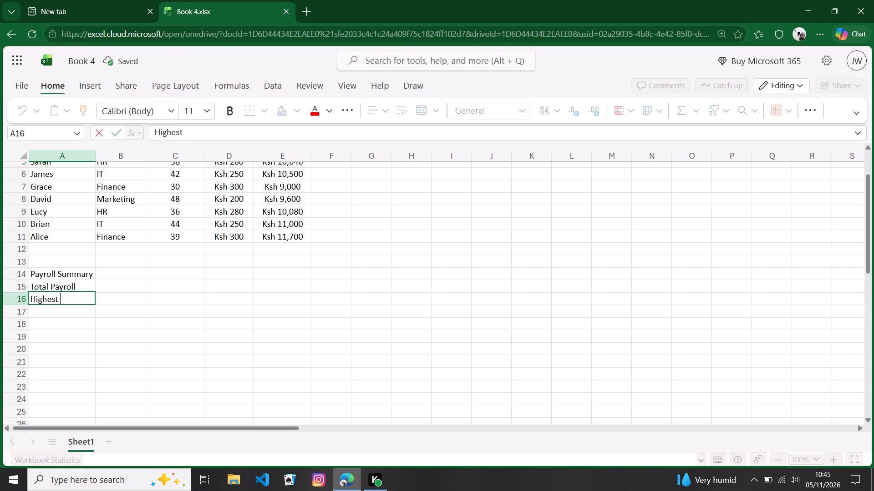
text(ar)
text(nings)
key(Return)
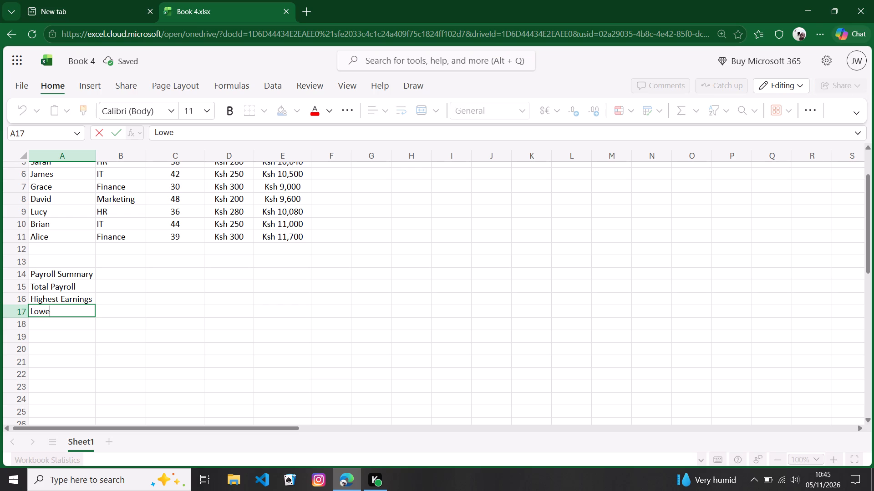
Enter the remaining summary labels Lowest Earnings, Average Earnings and Number of Employees in cells A17 to A19.
text(arm)
key(BackSpace)
text(nings)
key(Return)
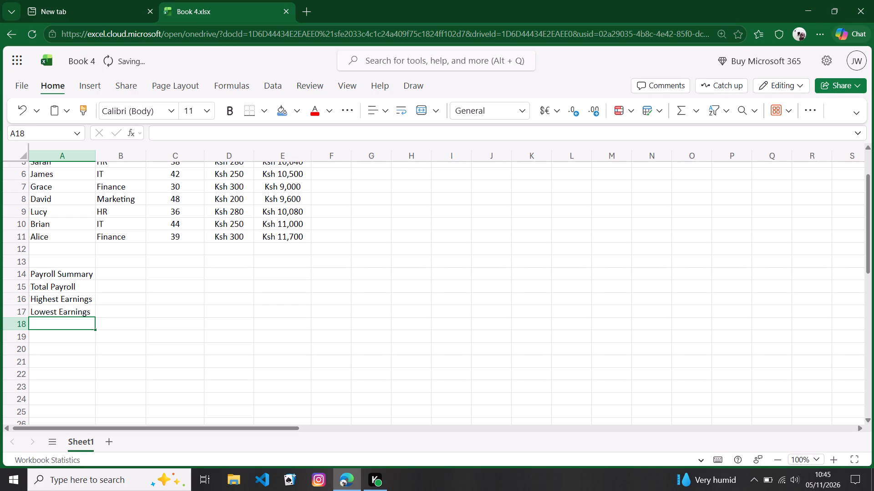
text(verage)
key(space)
key(e)
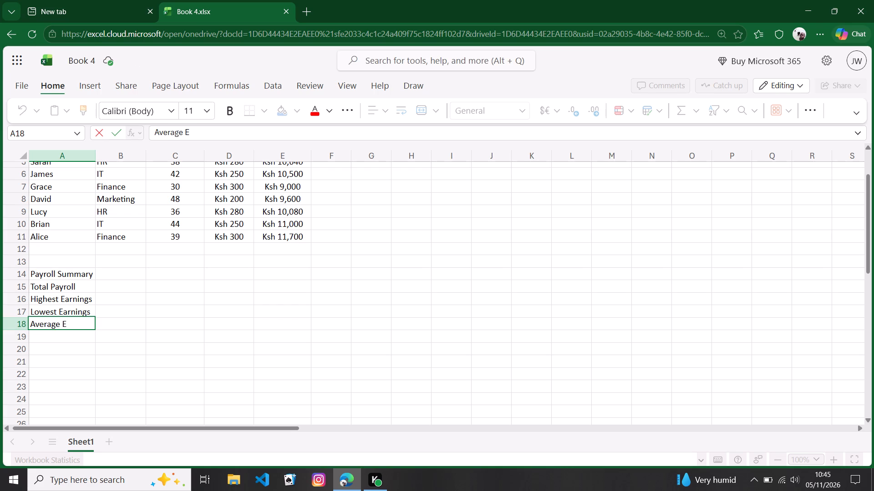
text(ar)
text(nin)
key(g)
key(s)
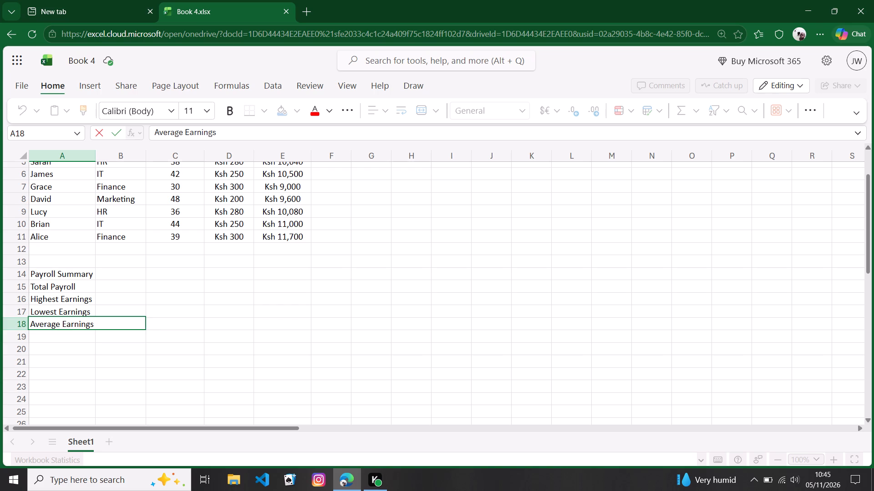
key(Return)
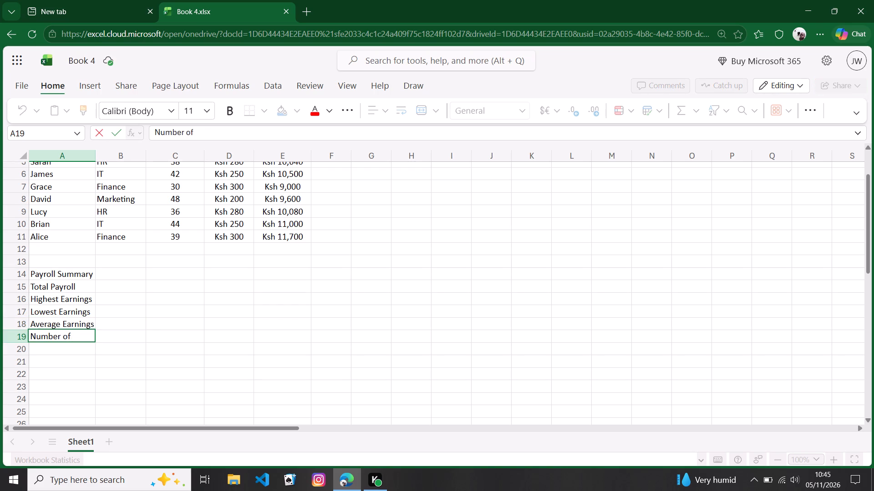
text(mployees)
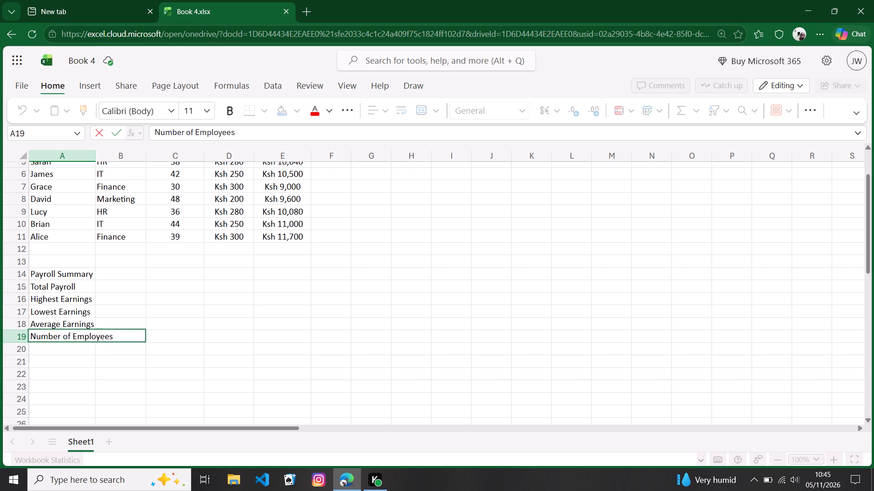
key(Return)
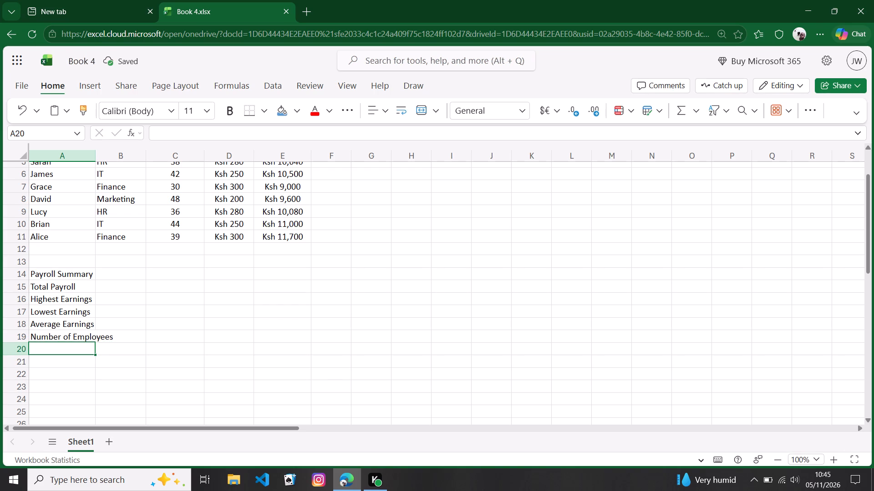
Autofit the width of column A so that the longest summary label fits.
click(73, 157)
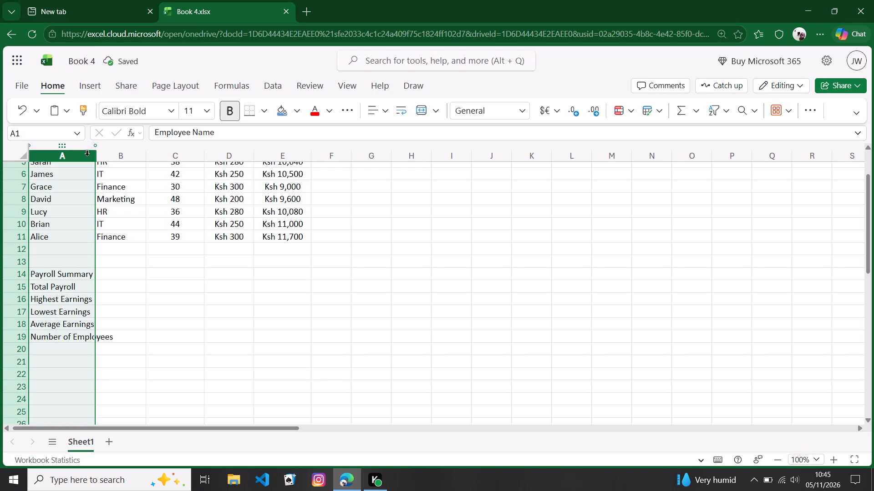
click(81, 156)
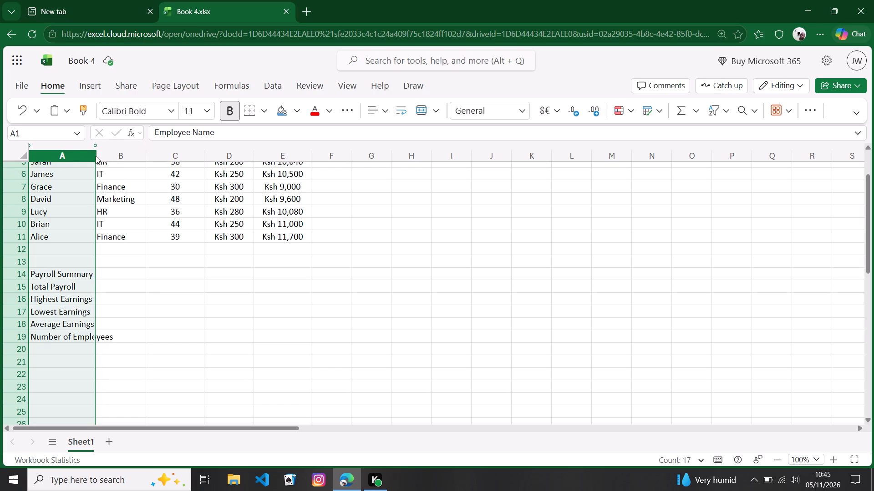
click(96, 156)
click(74, 156)
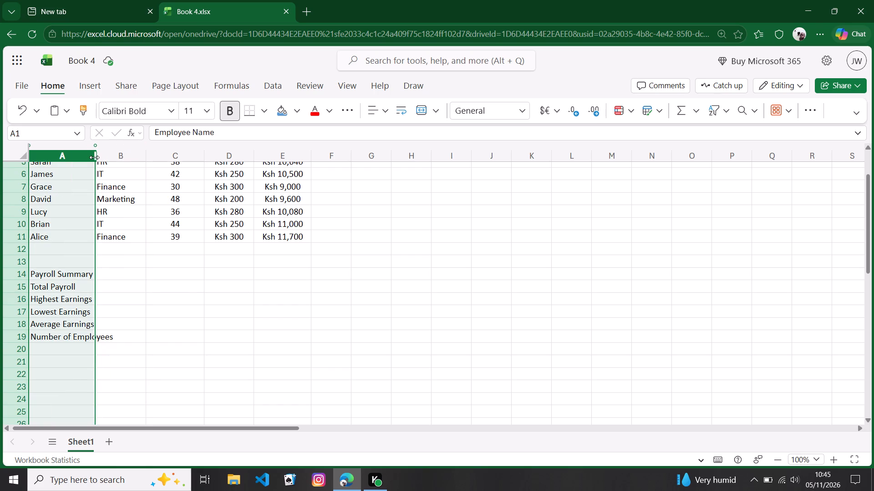
double_click(94, 157)
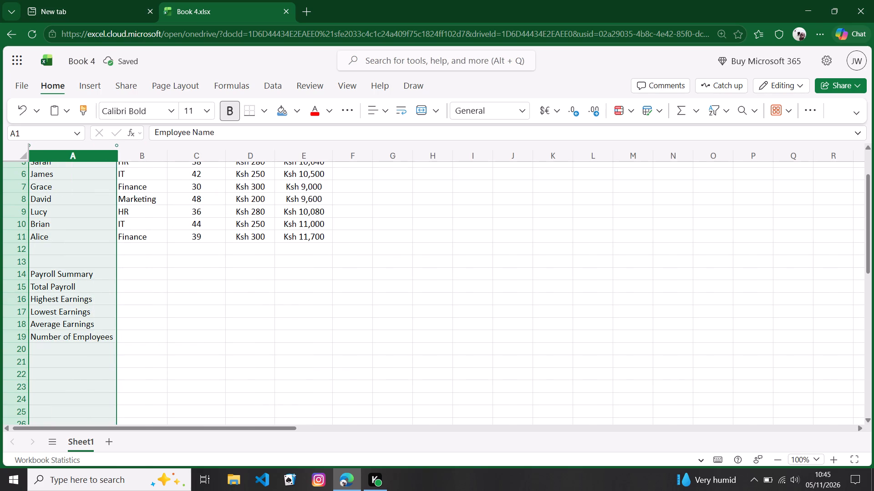
click(199, 304)
Right-align and bold the Payroll Summary heading and its labels in cells A14 to A19.
drag(62, 274, 58, 335)
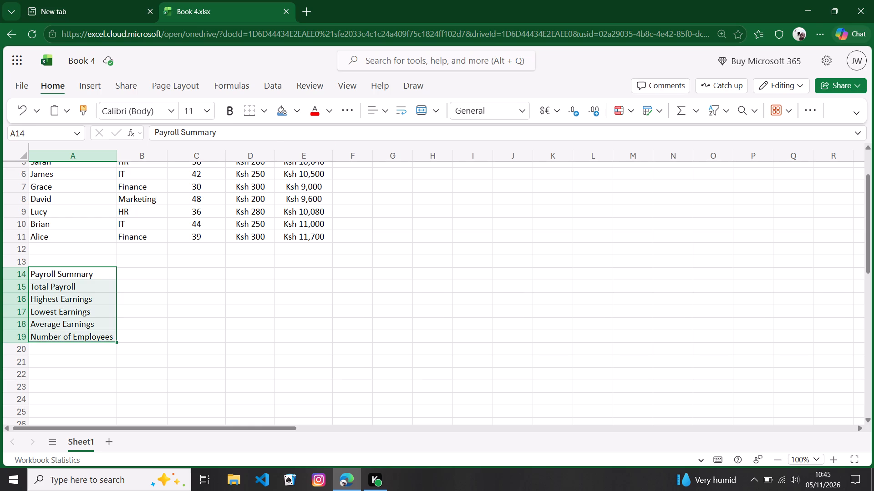
click(381, 110)
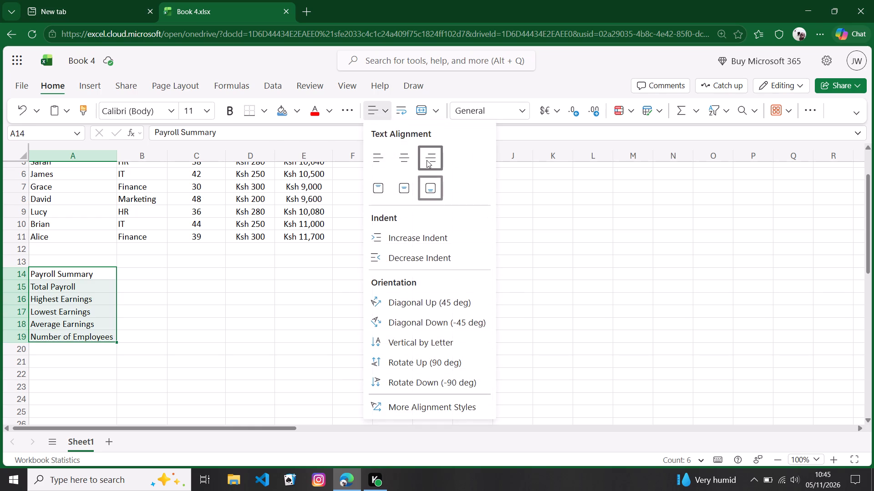
click(427, 160)
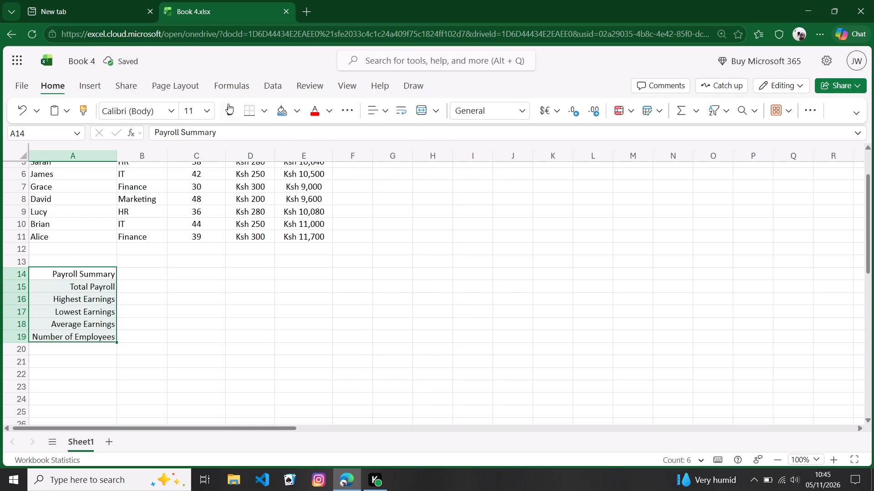
click(228, 110)
click(199, 283)
scroll(177, 303, up, 3)
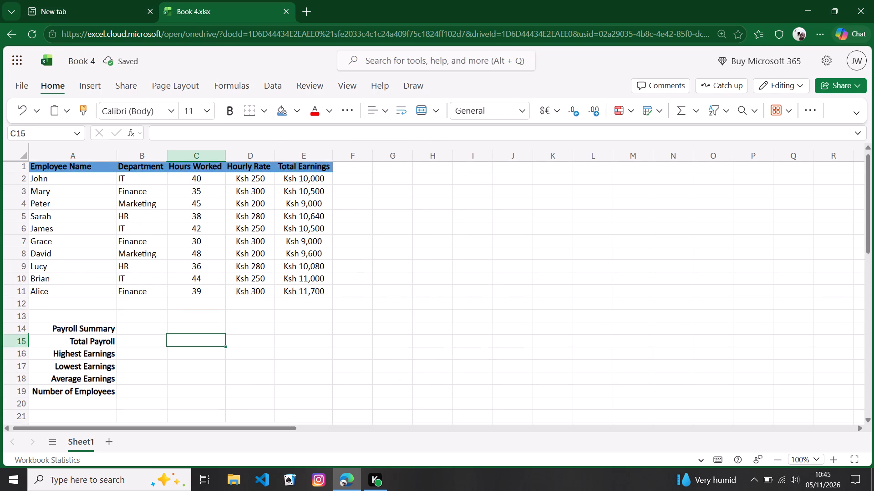
scroll(177, 303, down, 4)
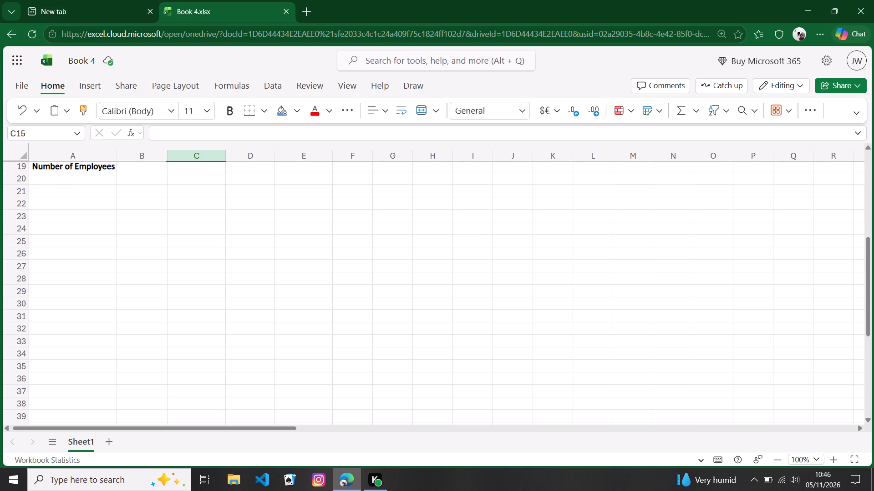
scroll(268, 357, up, 4)
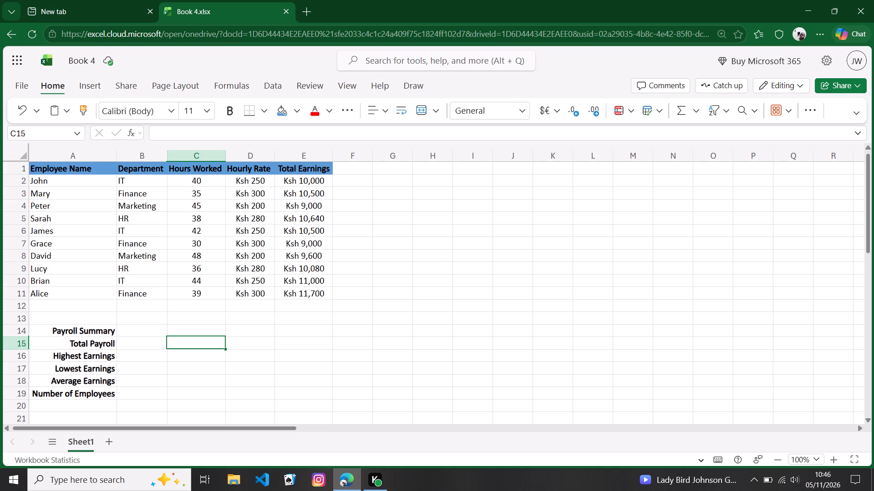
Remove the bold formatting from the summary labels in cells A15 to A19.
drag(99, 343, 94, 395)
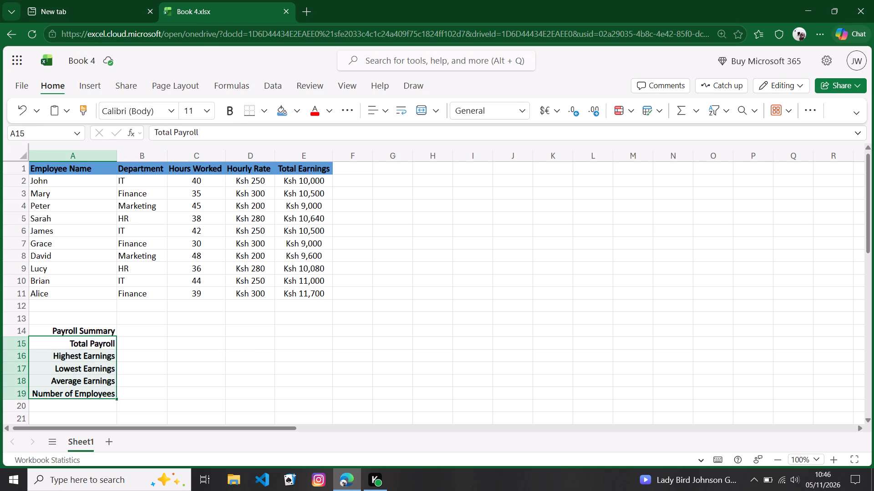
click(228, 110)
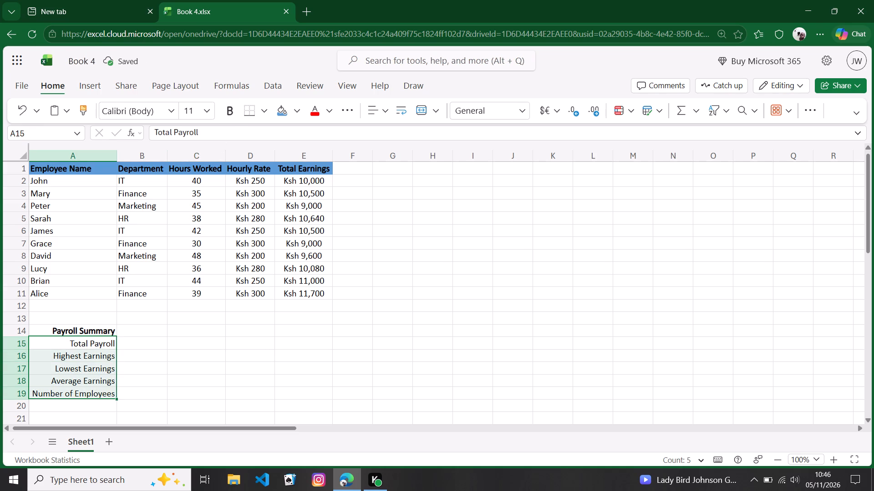
Fill the Payroll Summary heading cell A14 with the theme colour Blue, Accent 5.
click(77, 334)
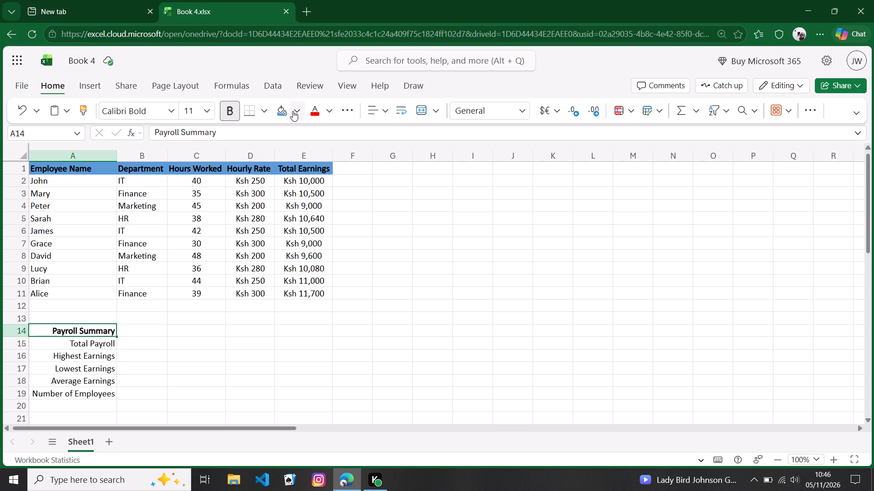
click(293, 111)
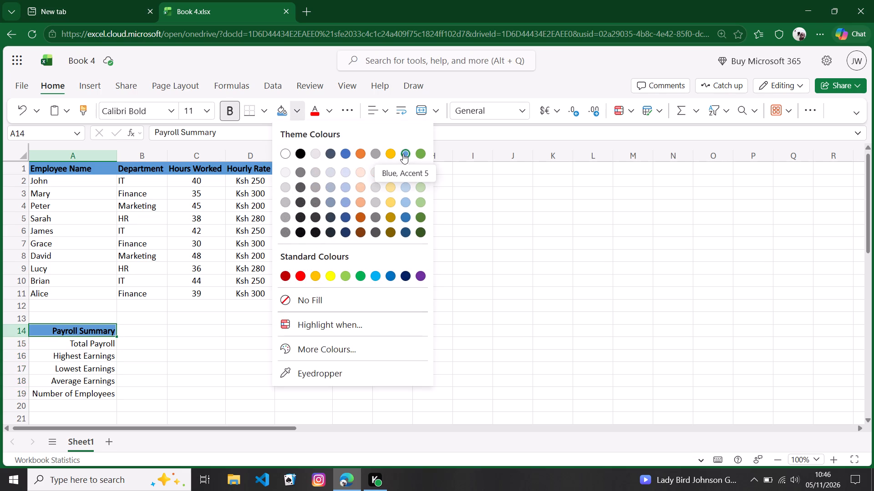
click(403, 154)
Apply bold to the summary labels Total Payroll through Number of Employees in cells A15 to A19.
scroll(107, 334, down, 1)
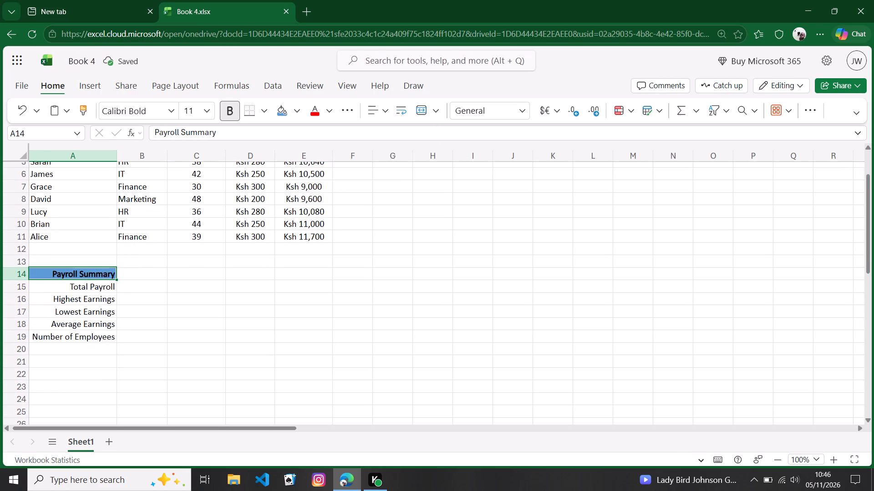
drag(102, 280, 101, 334)
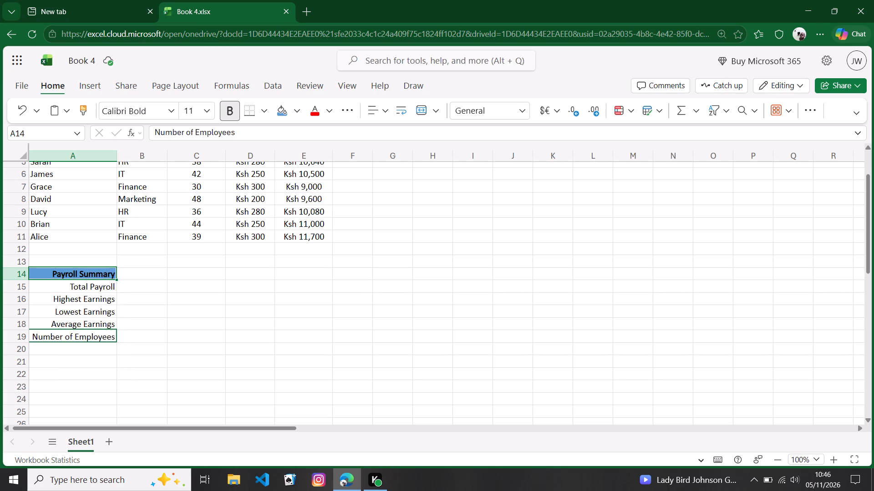
click(521, 290)
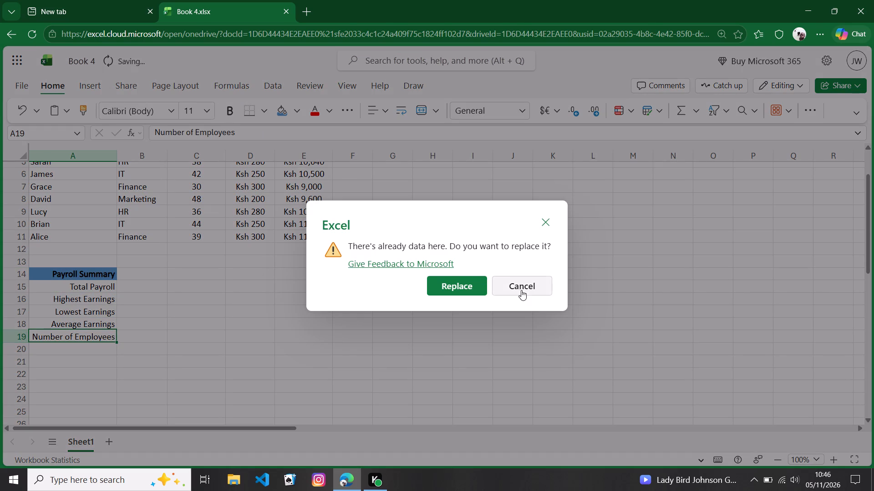
drag(91, 284, 94, 308)
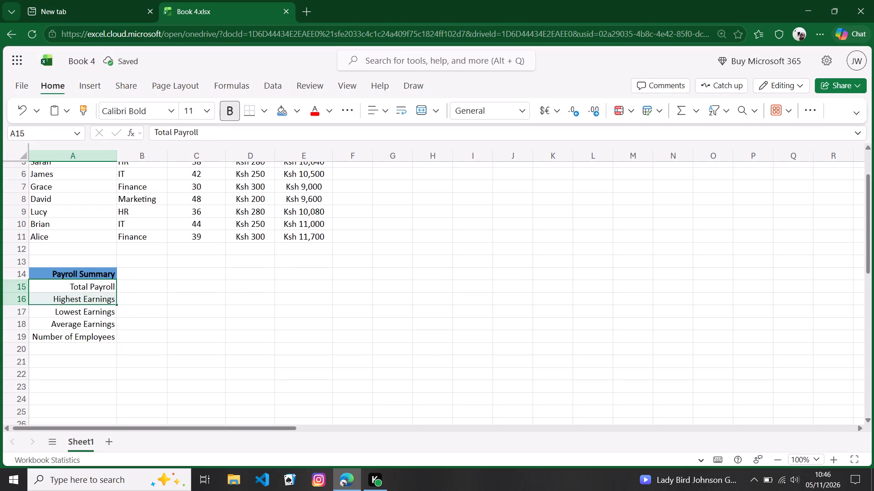
drag(94, 308, 94, 336)
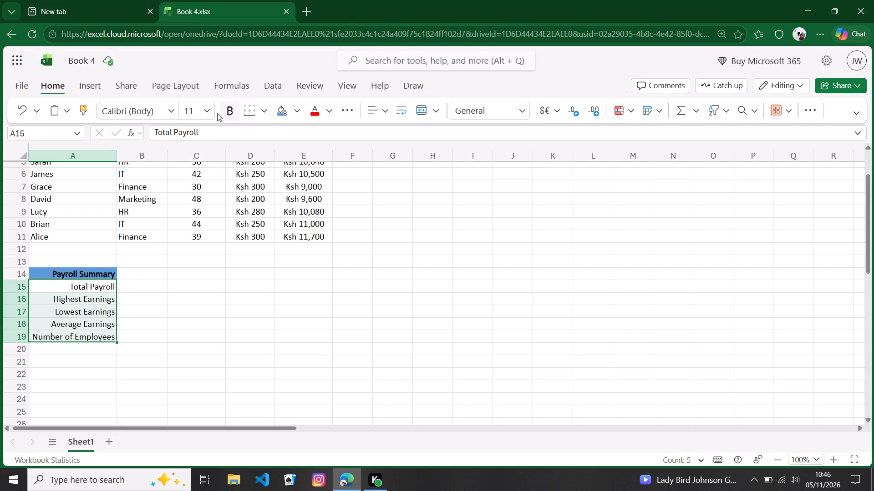
click(228, 112)
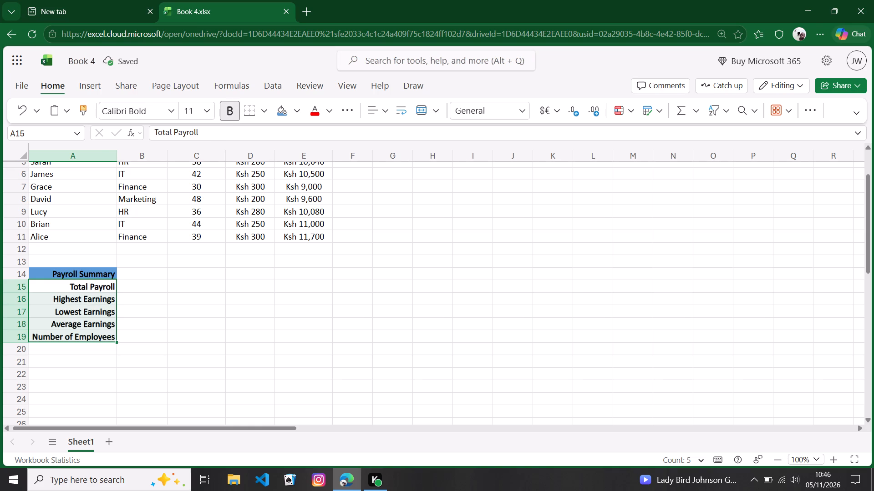
Start a SUM formula in cell B15 beside the Total Payroll label.
double_click(137, 288)
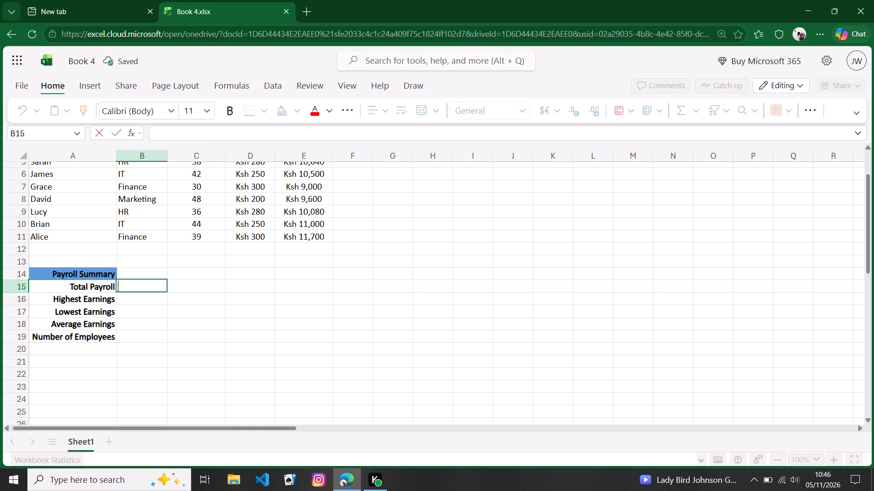
key(equal)
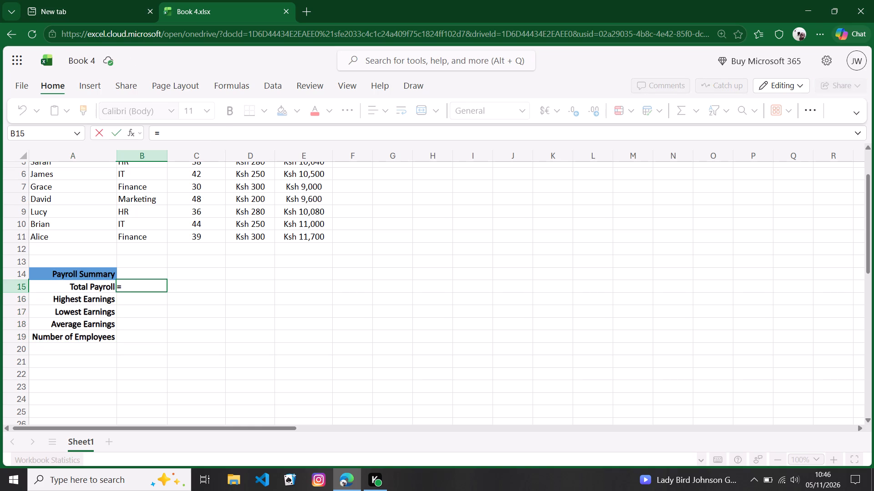
text(sum)
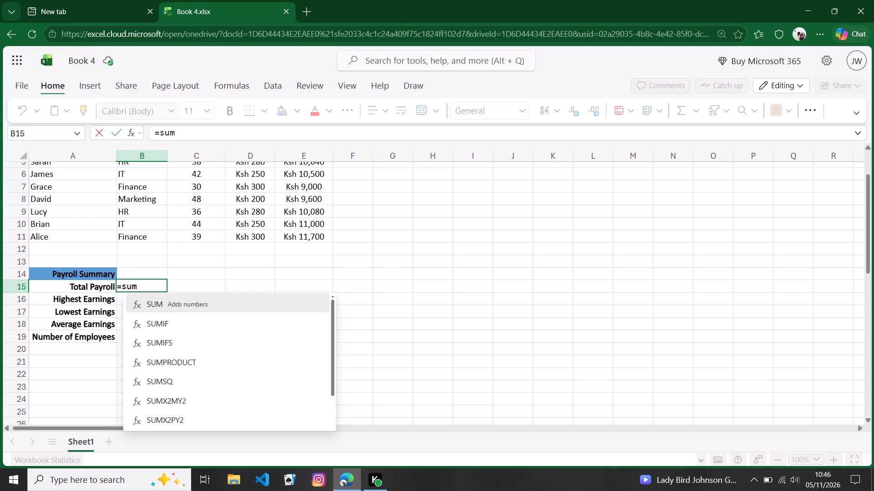
key(BackSpace)
key(BackSpace)
key(BackSpace)
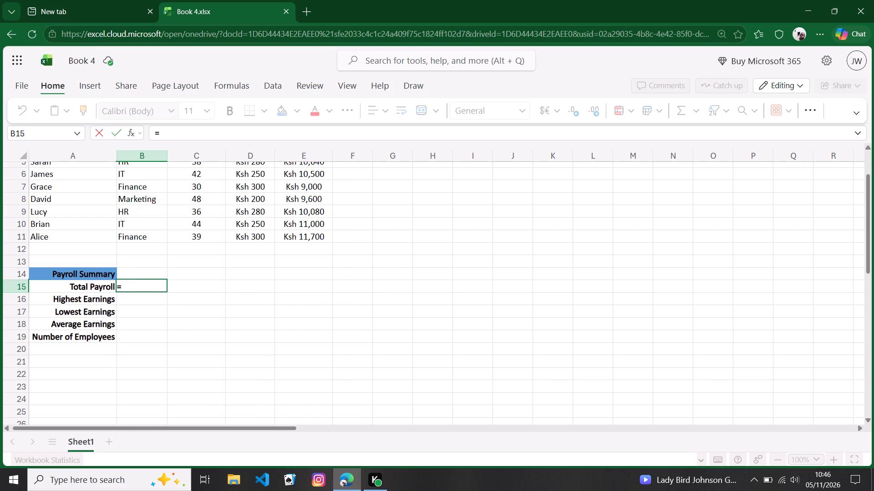
text(SUM)
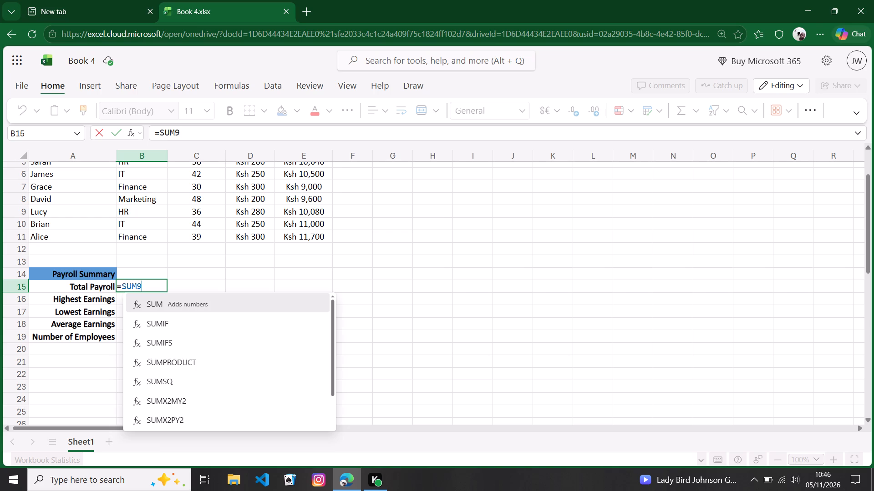
scroll(161, 259, up, 1)
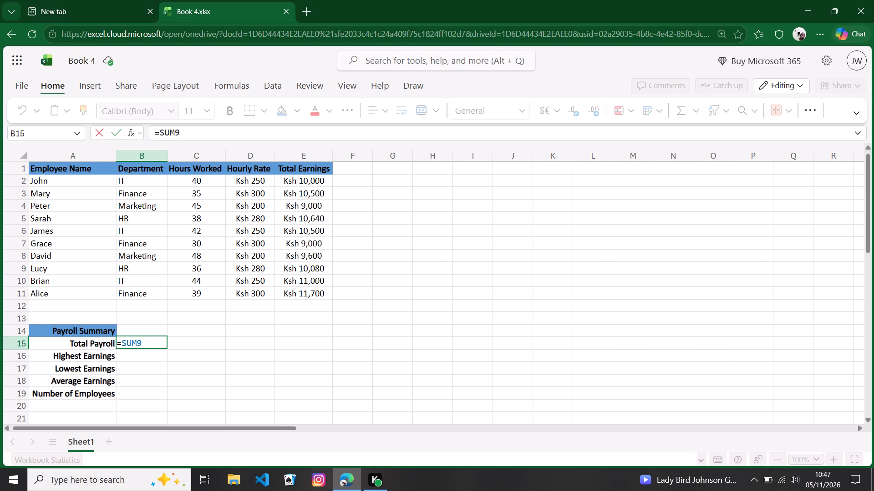
click(311, 180)
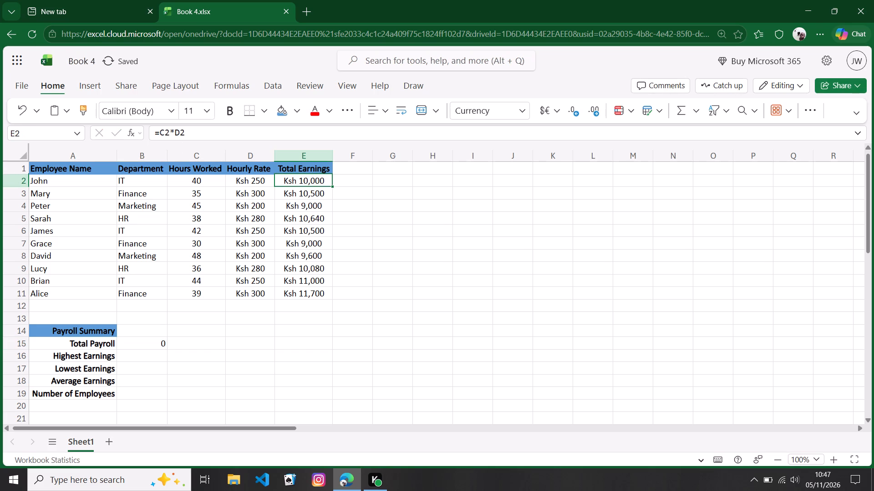
Correct the Total Payroll formula in cell B15 to =SUM(E2:E11), totalling the Total Earnings column.
scroll(297, 206, down, 1)
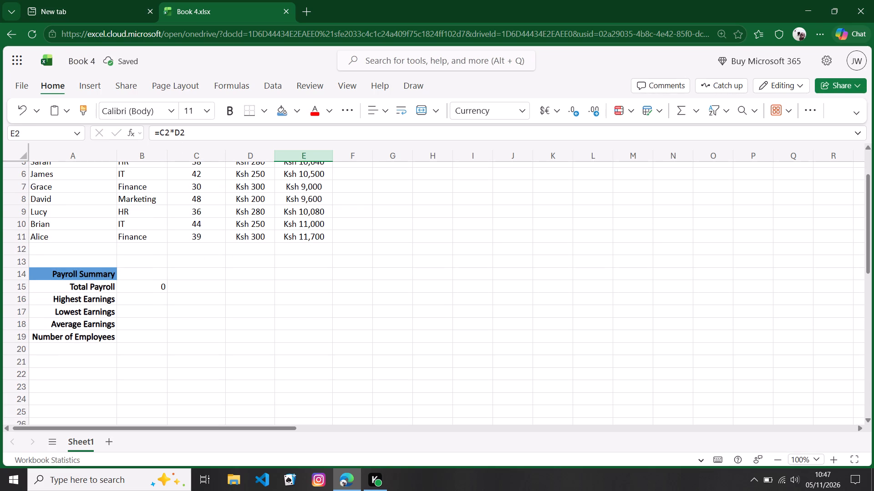
double_click(141, 284)
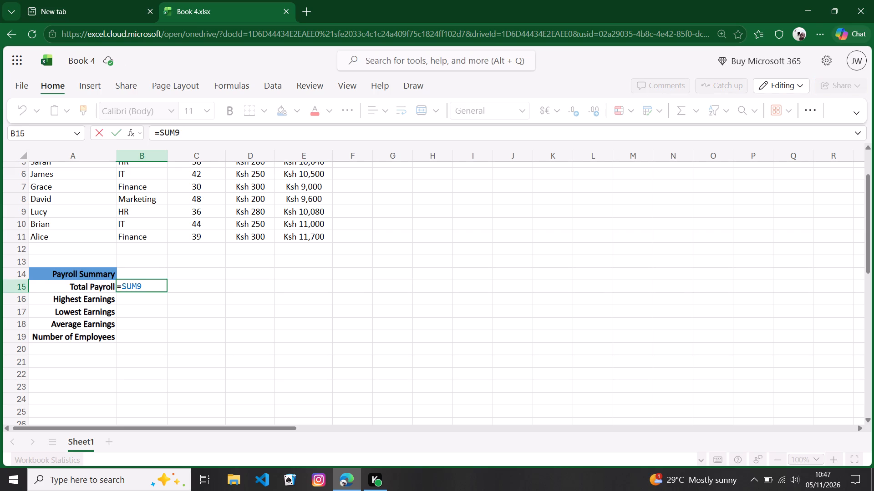
key(Left)
key(shift+parenleft)
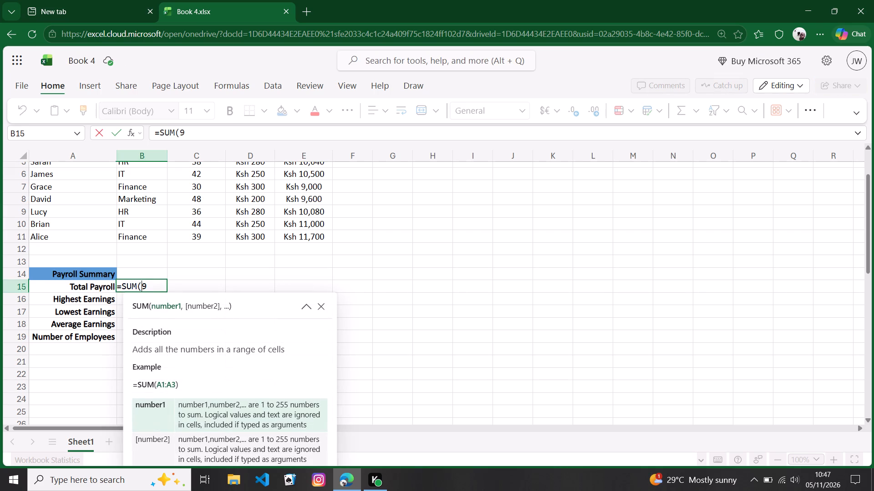
key(Right)
key(BackSpace)
scroll(250, 224, up, 2)
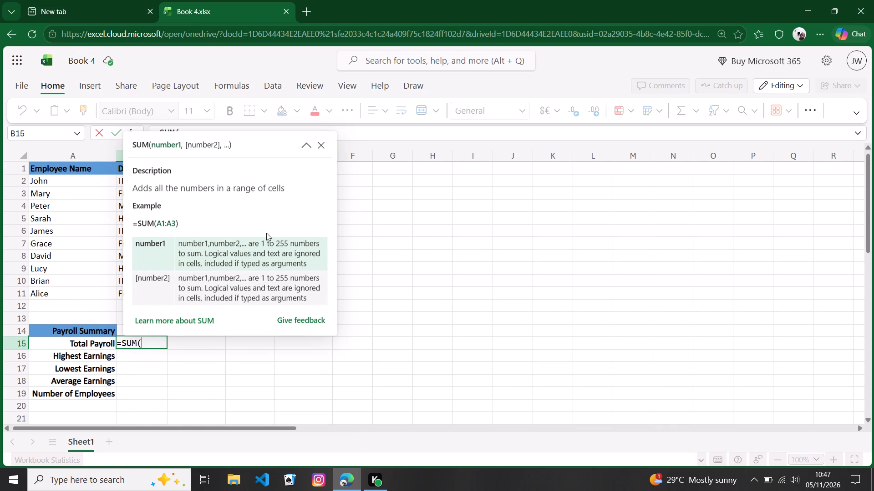
click(371, 225)
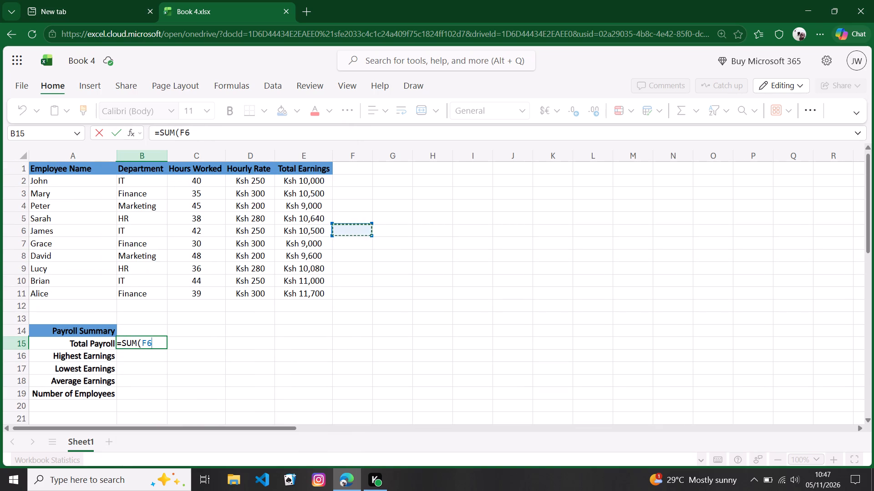
scroll(298, 241, up, 1)
key(BackSpace)
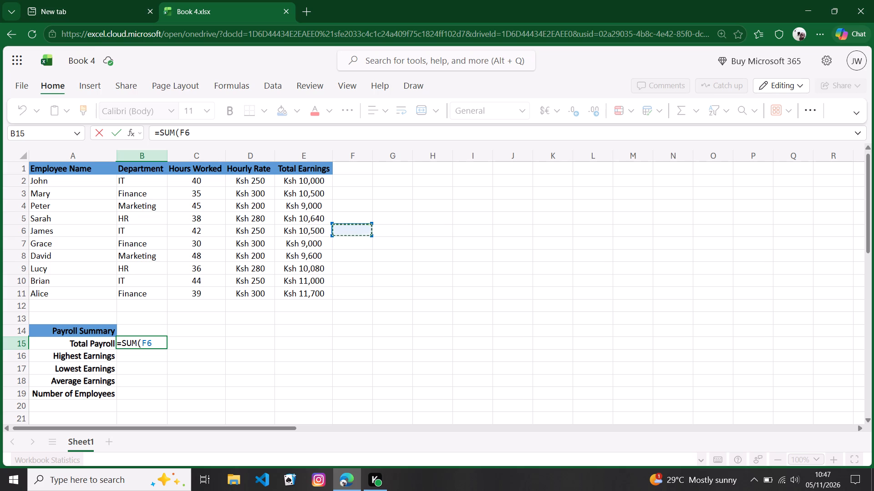
key(BackSpace)
scroll(254, 235, up, 4)
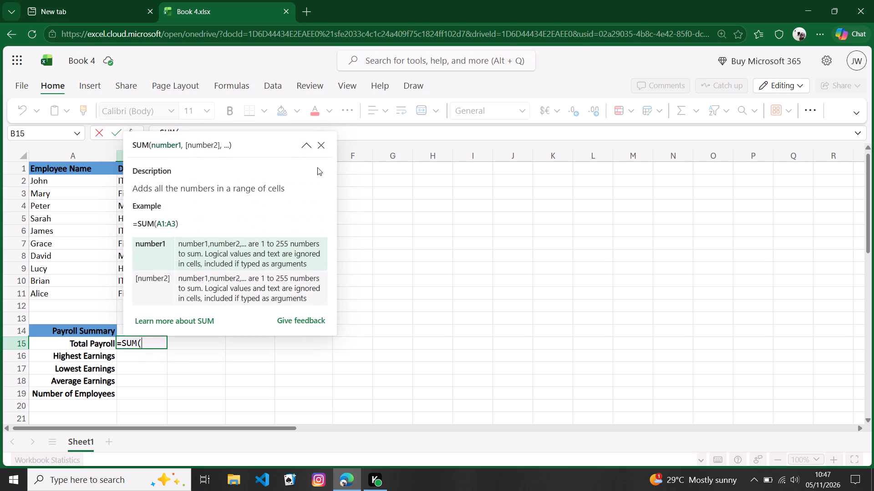
click(324, 144)
scroll(307, 241, up, 2)
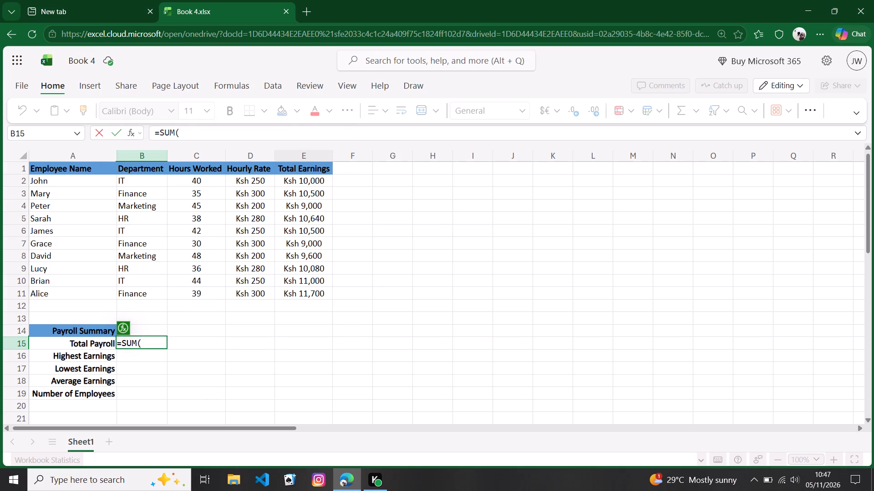
click(308, 180)
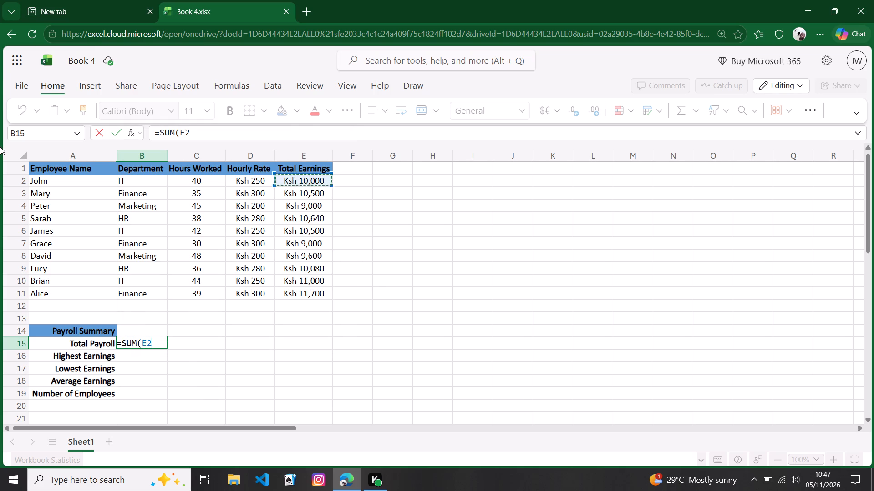
key(shift+colon)
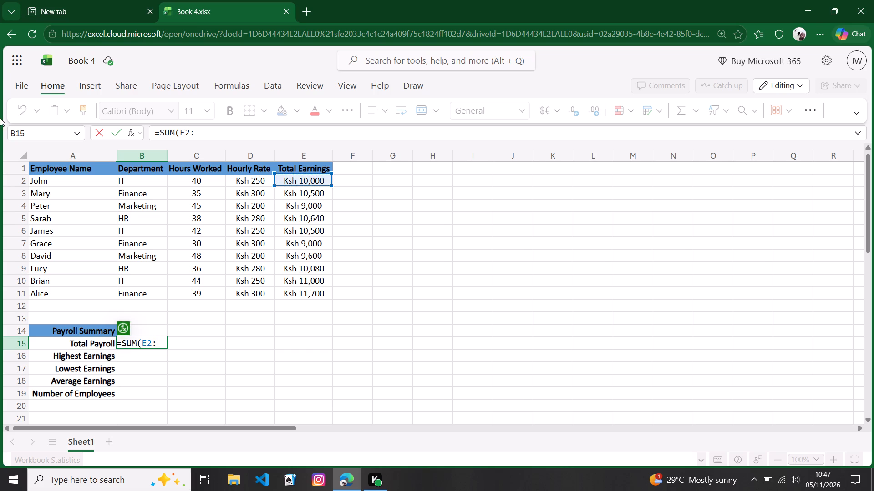
click(302, 297)
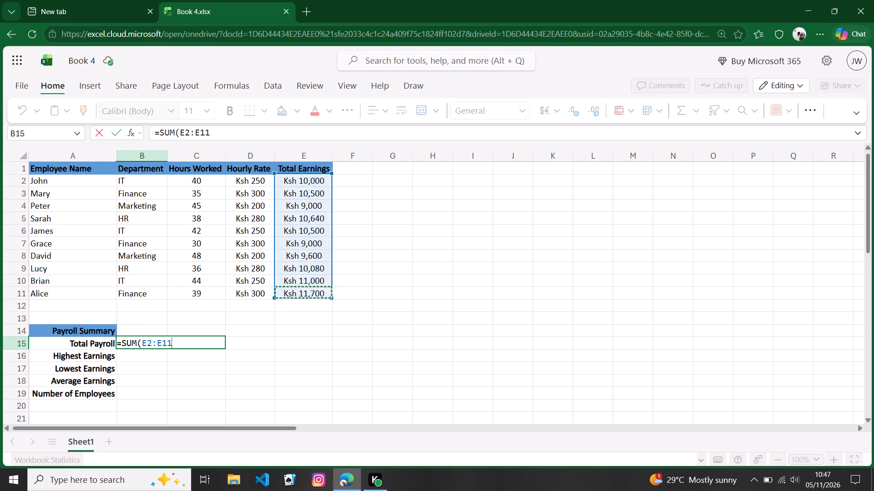
key(shift+parenright)
key(Return)
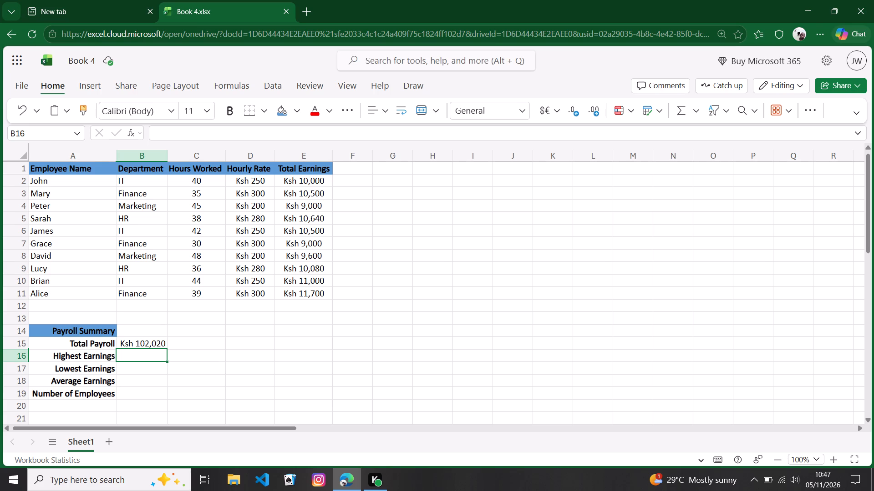
Enter =MAX(E2:E11) in cell B16 to calculate the Highest Earnings.
key(equal)
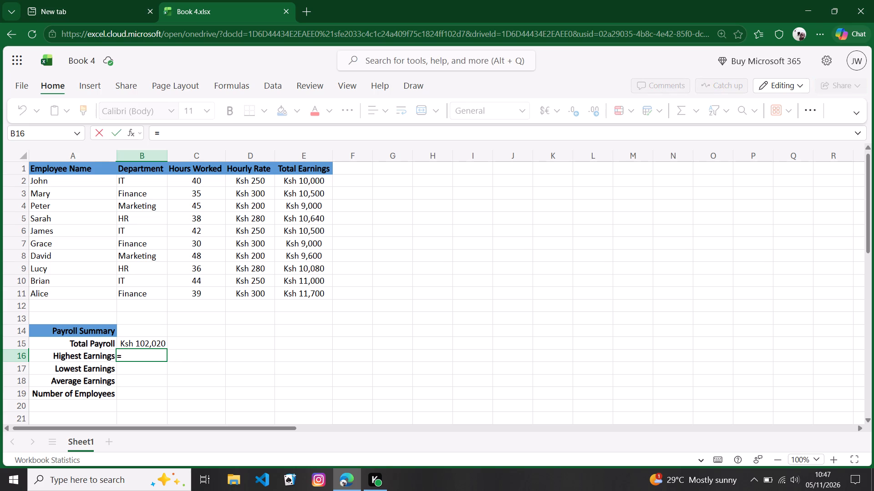
text(MAX)
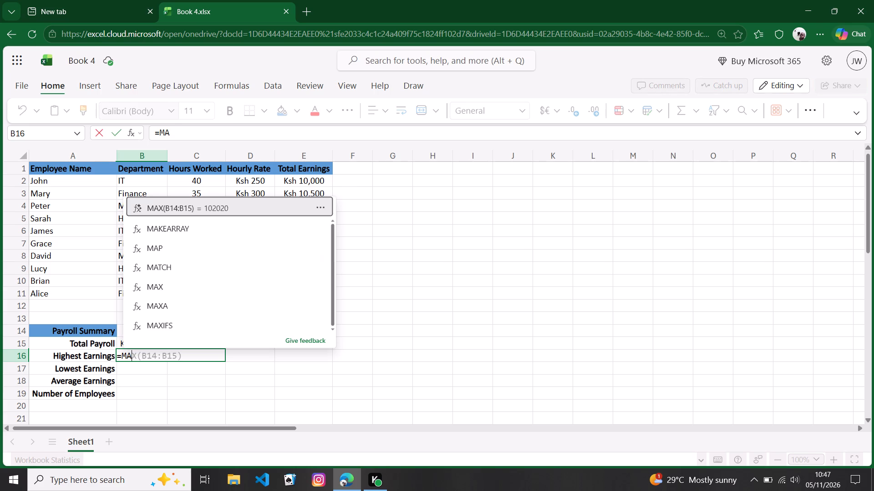
key(shift+parenleft)
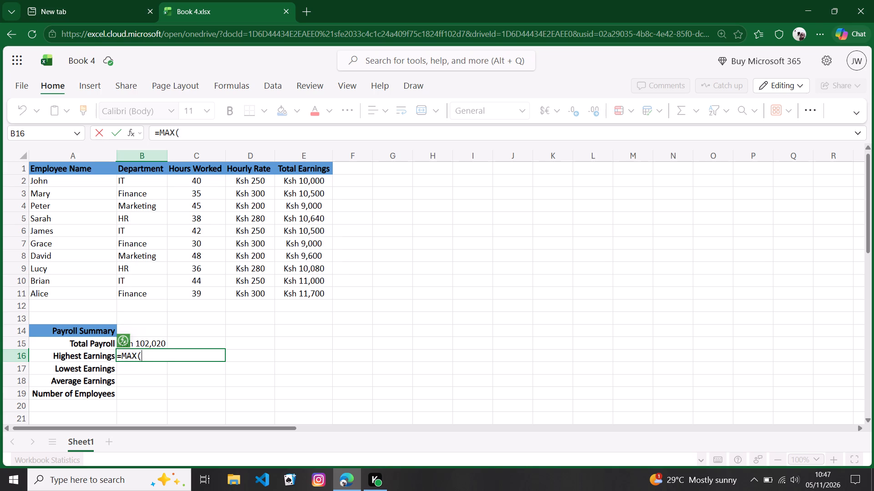
click(301, 183)
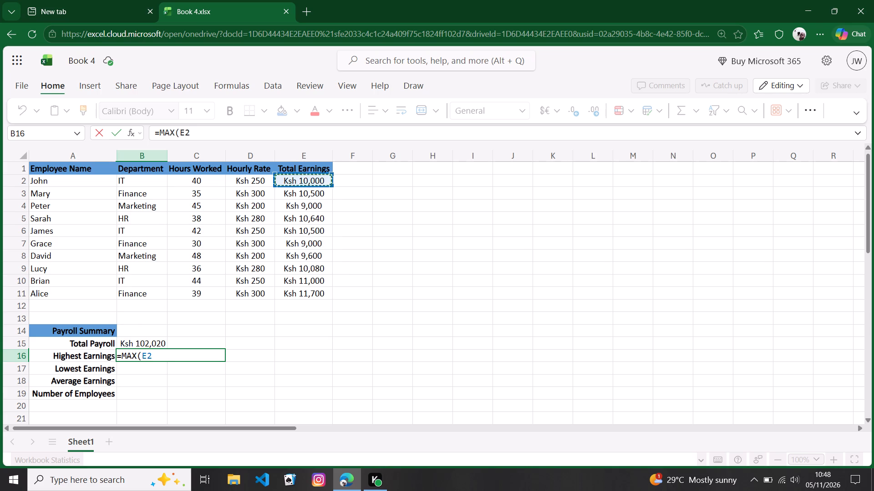
key(shift+colon)
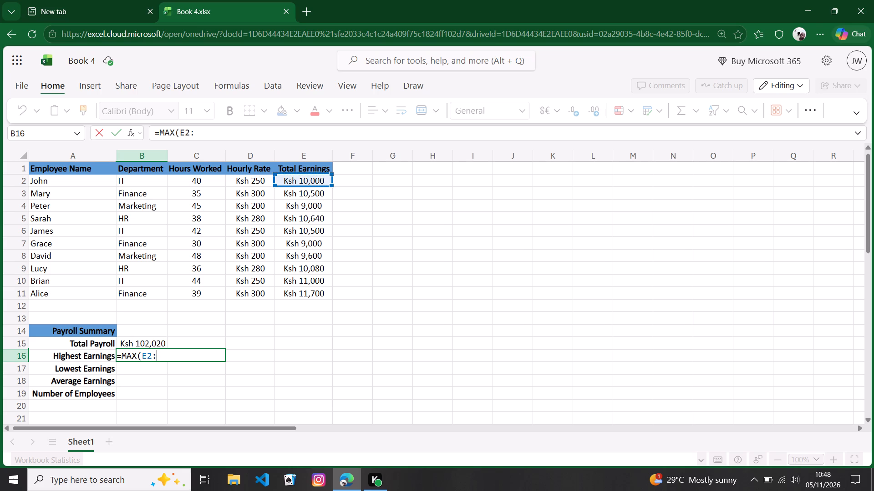
click(303, 298)
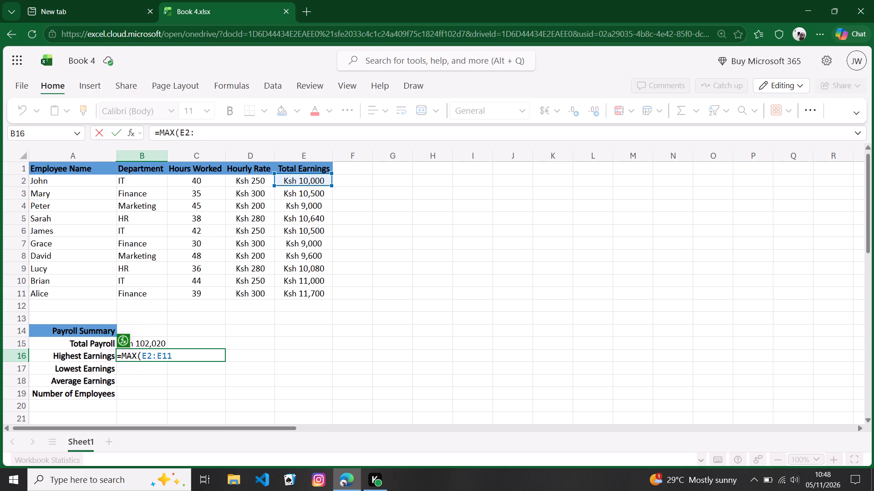
key(shift+parenright)
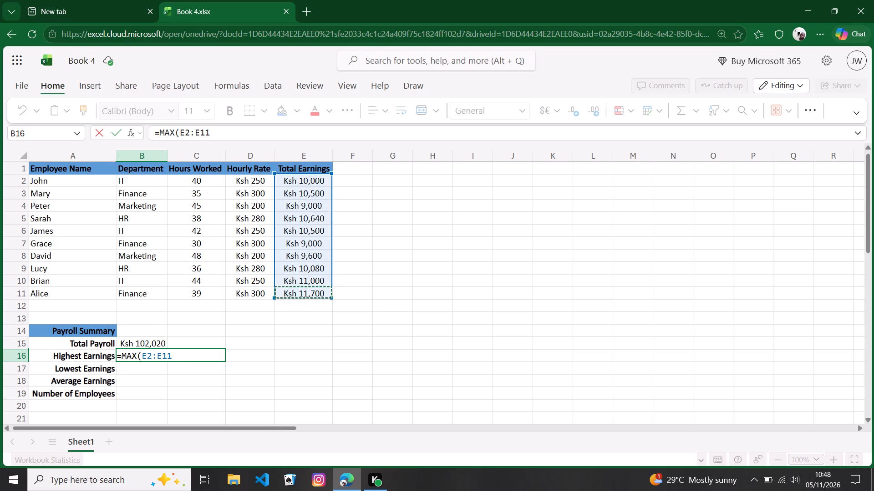
key(Return)
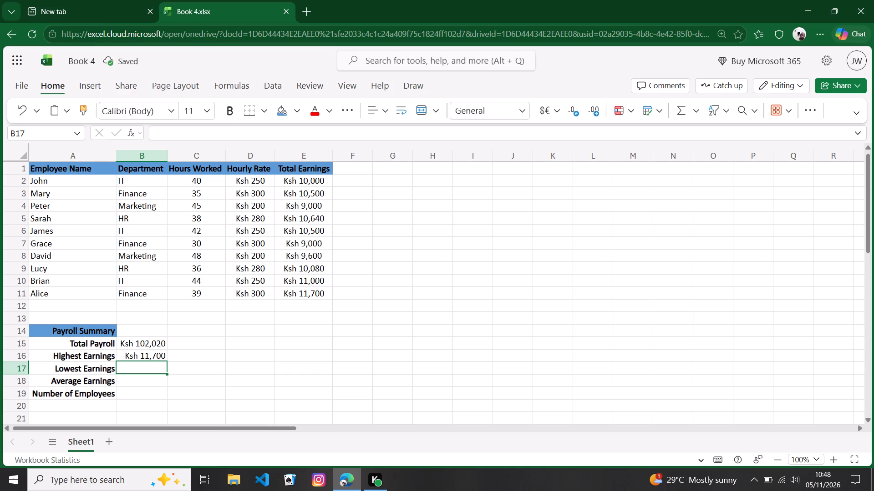
Enter =MIN(E2:E11) in cell B17 to calculate the Lowest Earnings.
text(=MIN)
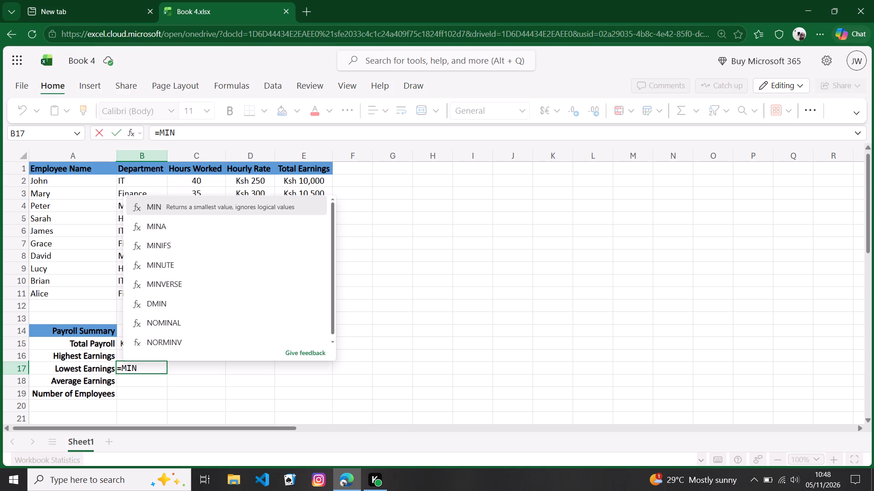
key(shift+parenleft)
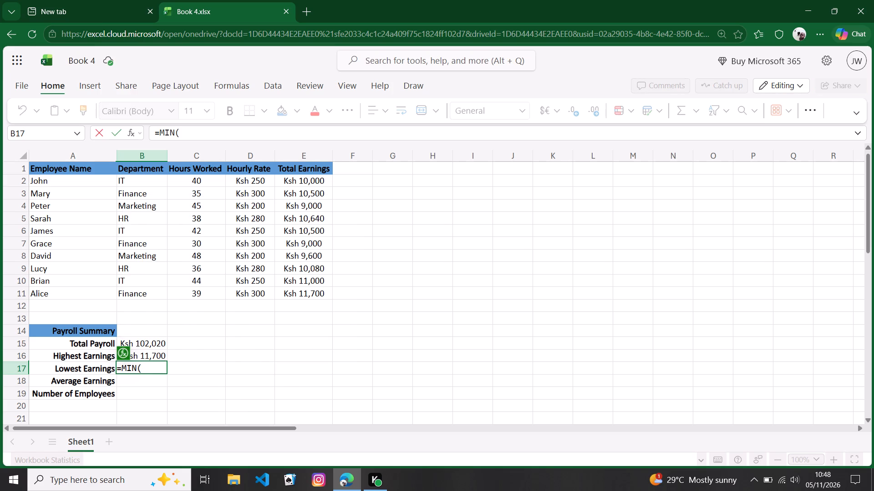
click(300, 181)
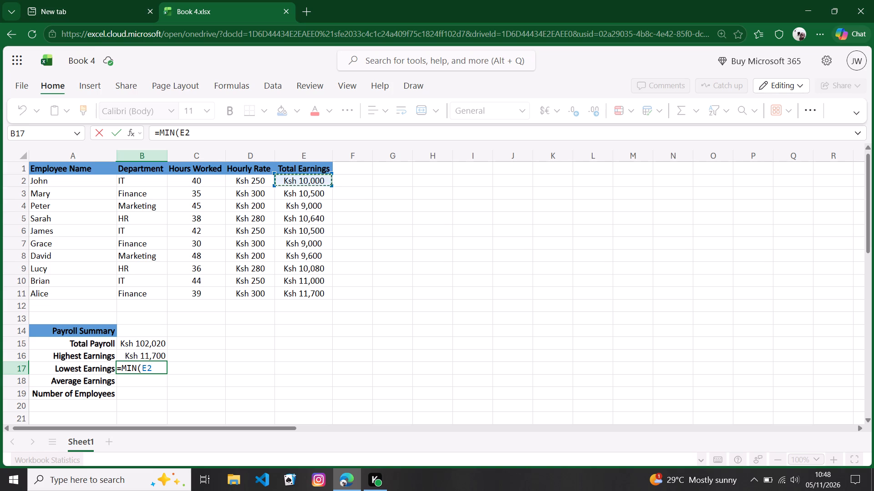
key(shift+colon)
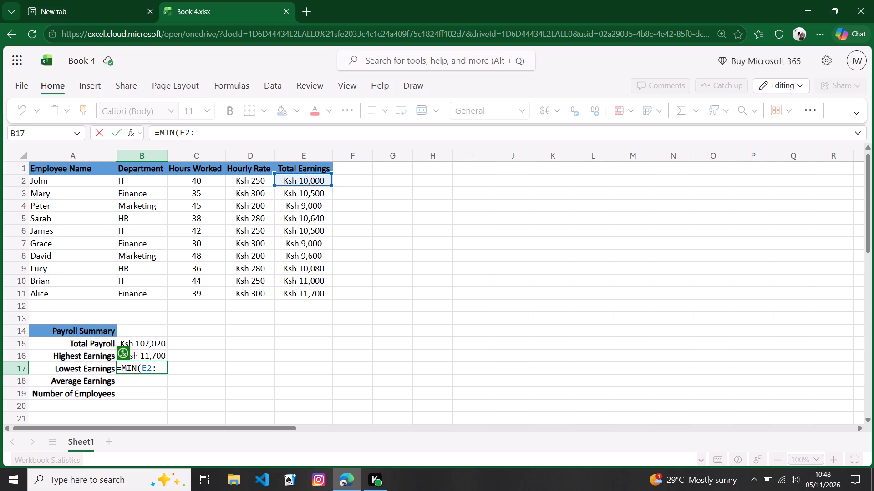
click(312, 295)
key(shift+parenright)
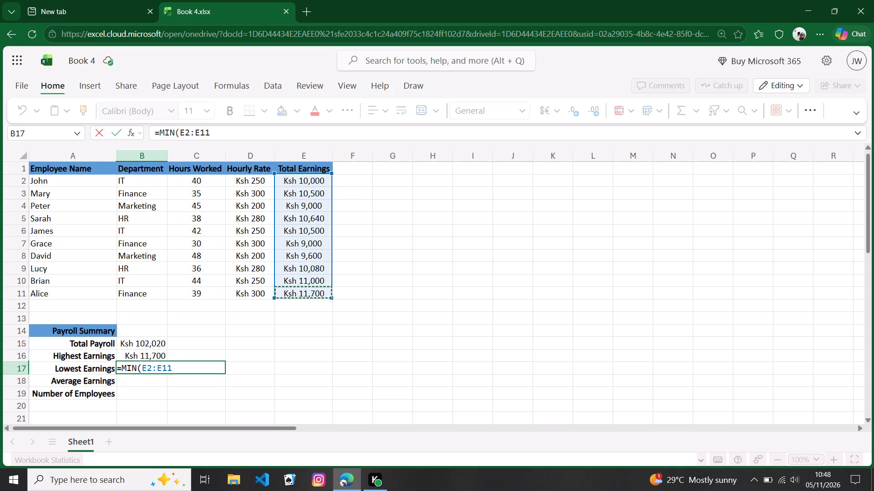
key(Return)
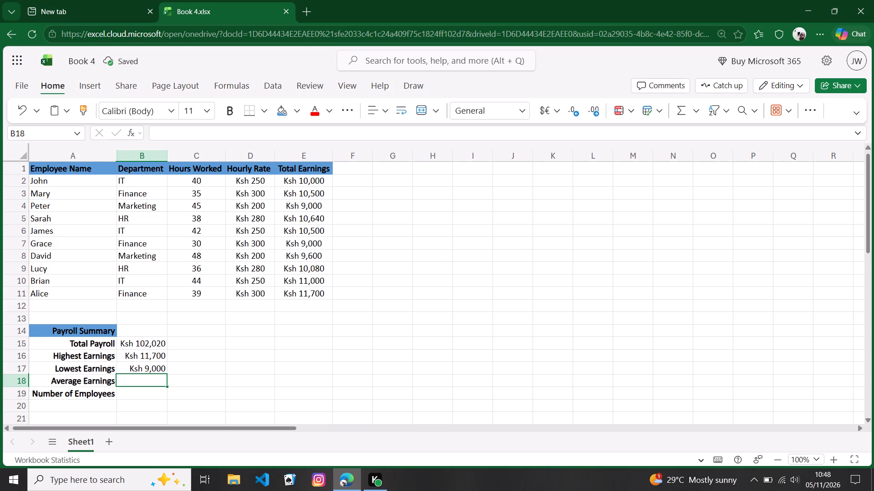
Enter =AVERAGE(E2:E11) in cell B18 to calculate the Average Earnings.
key(equal)
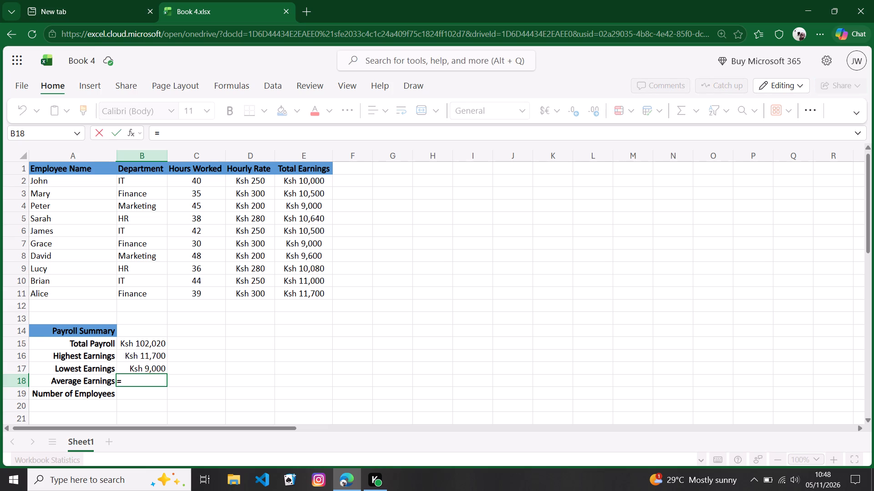
text(AVERAGE)
key(shift+parenleft)
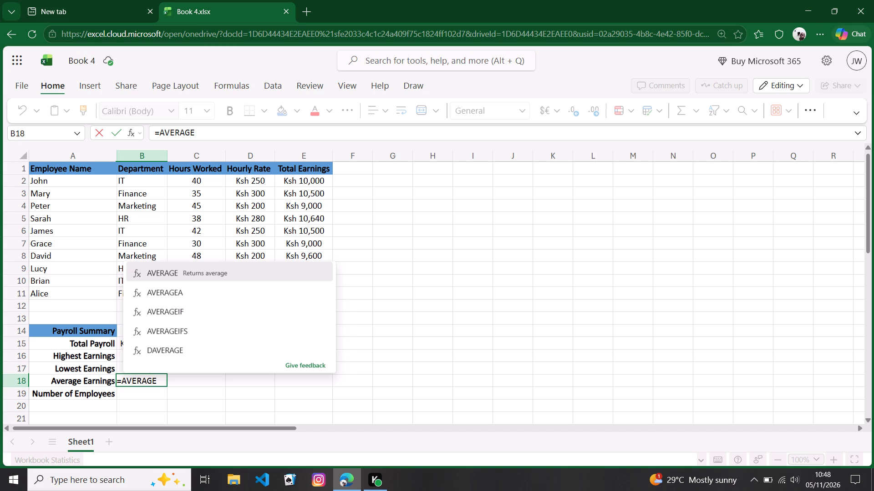
click(317, 182)
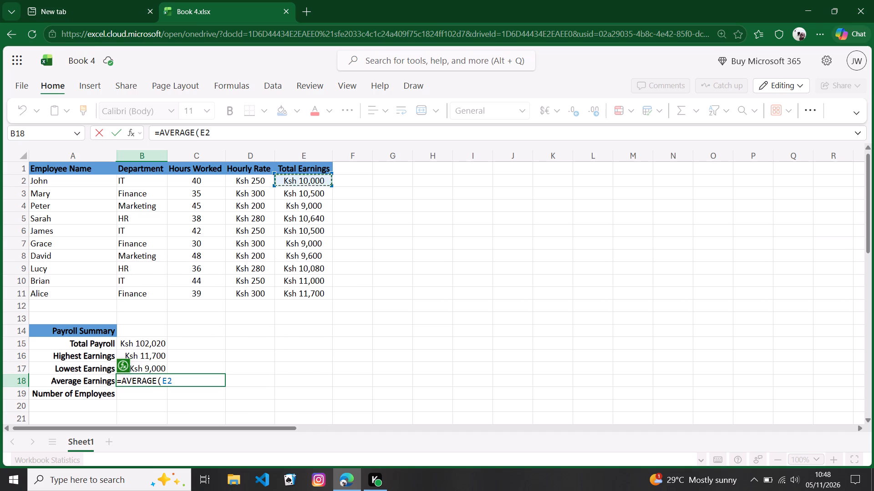
key(shift+colon)
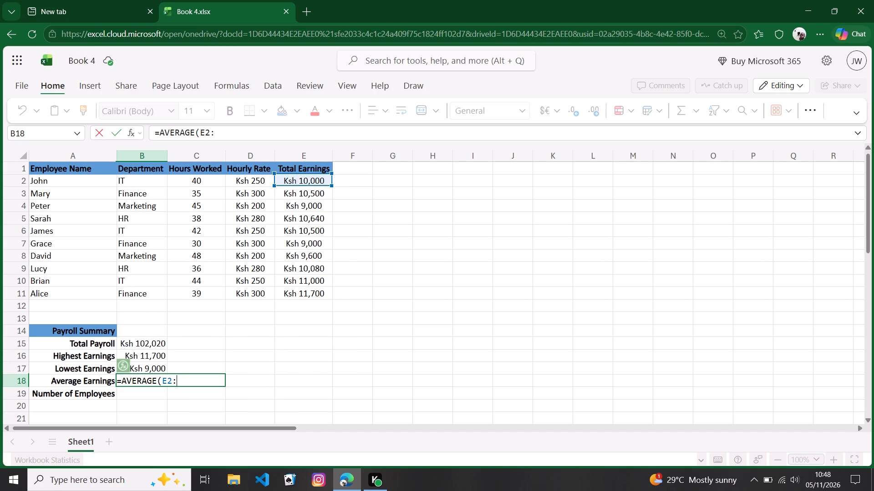
click(296, 293)
click(296, 293)
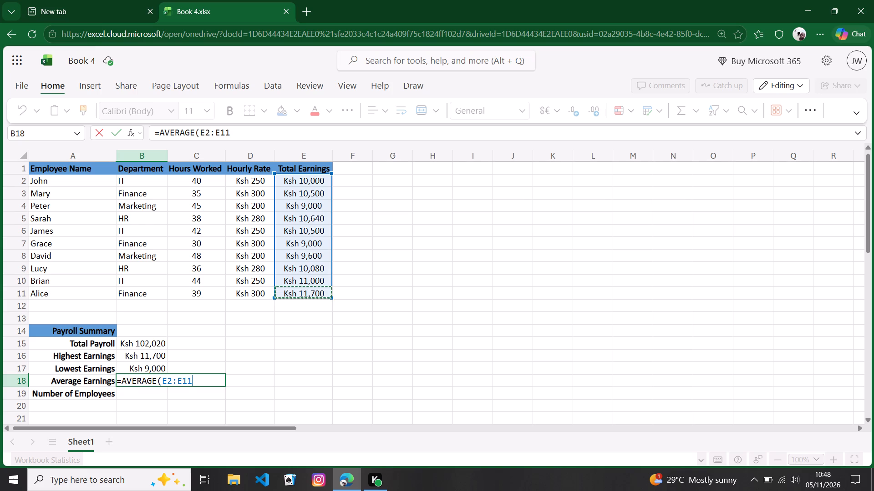
key(shift+parenright)
key(Return)
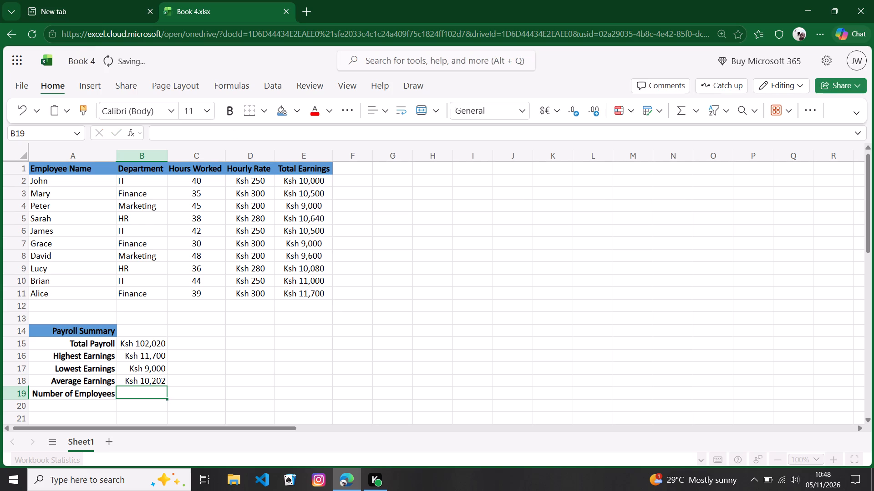
Enter =COUNT(A2:A11) in cell B19 beside Number of Employees, counting over the Employee Name column.
scroll(209, 344, down, 2)
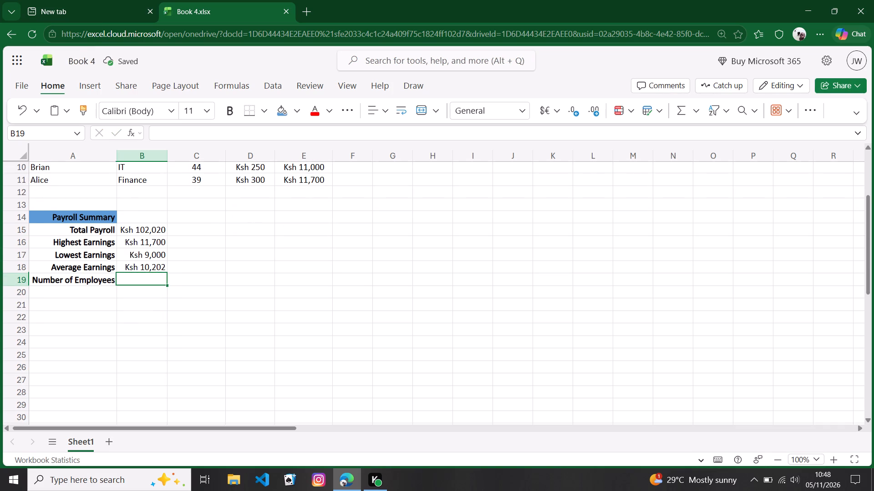
key(equal)
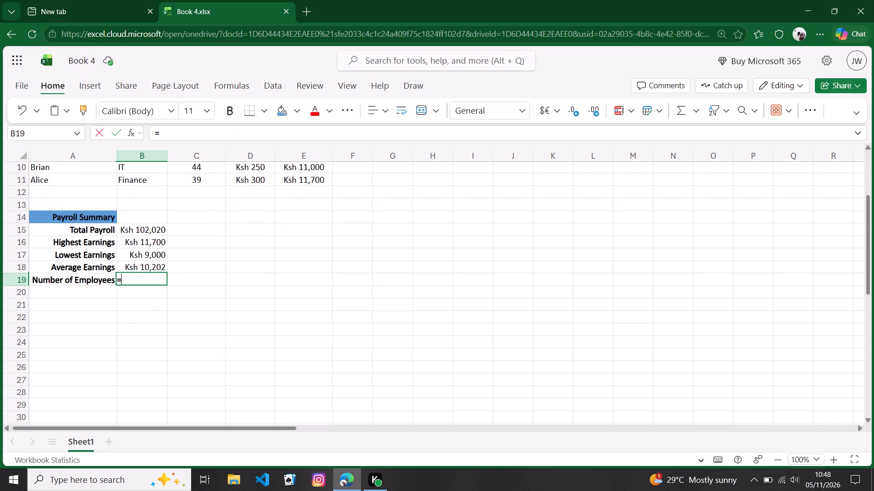
text(COUNT)
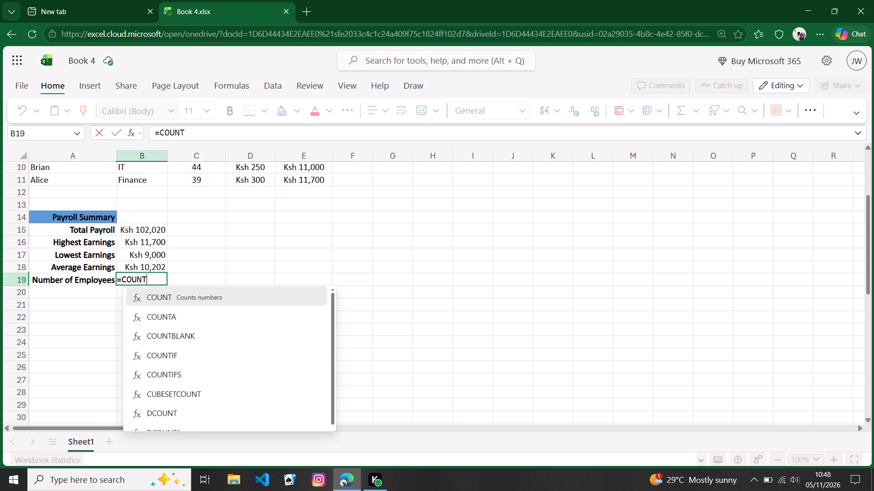
key(shift+parenleft)
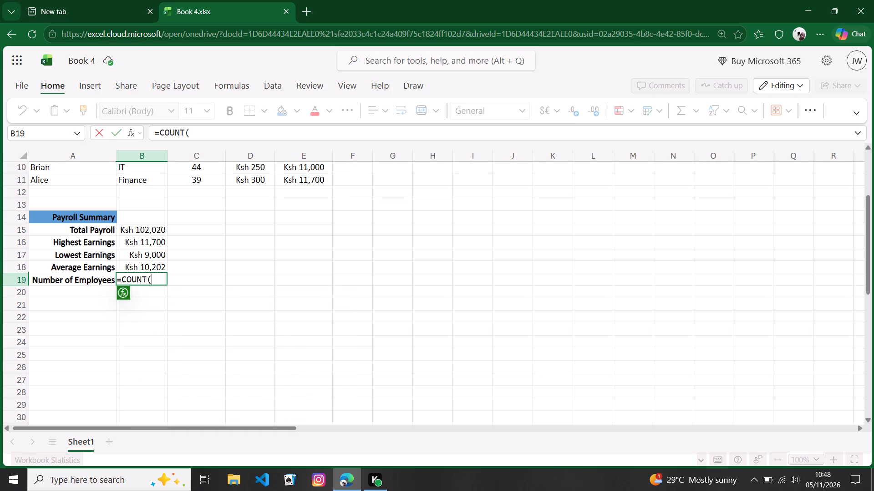
scroll(176, 275, up, 2)
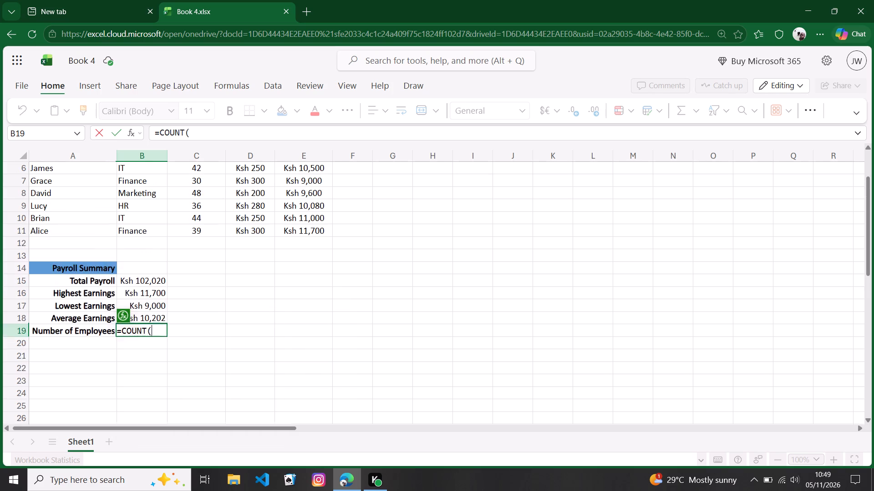
scroll(176, 275, up, 2)
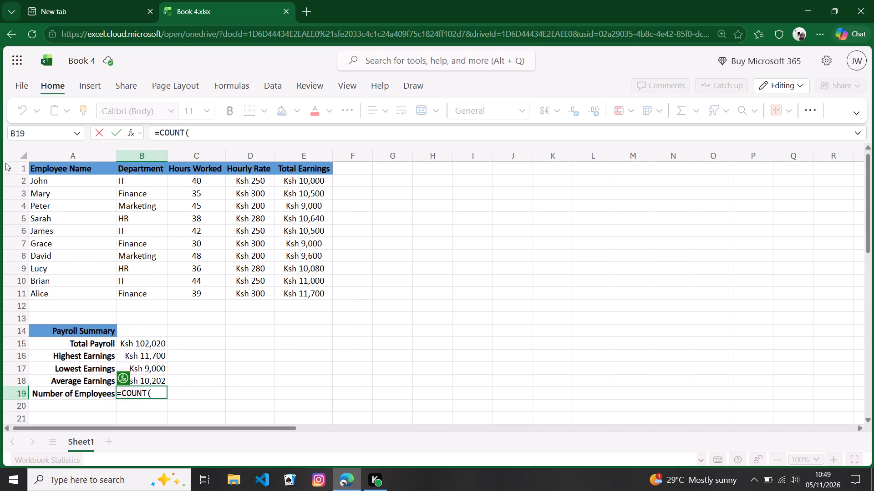
click(68, 181)
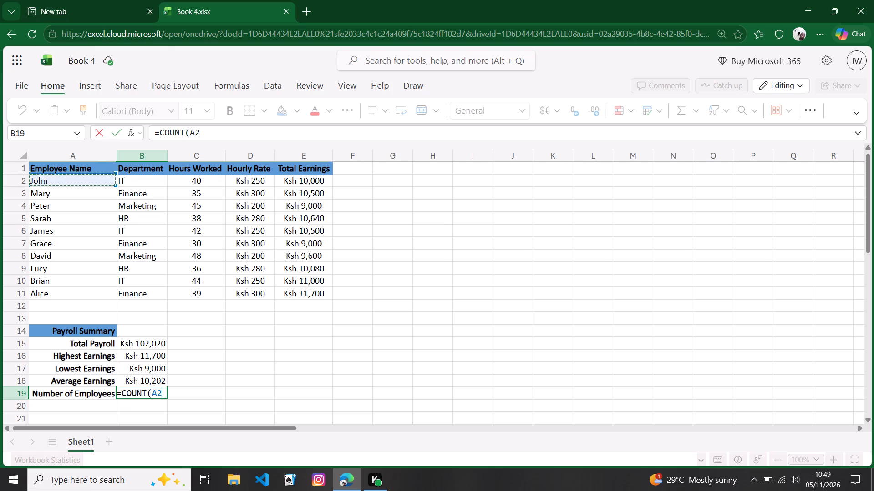
key(shift+colon)
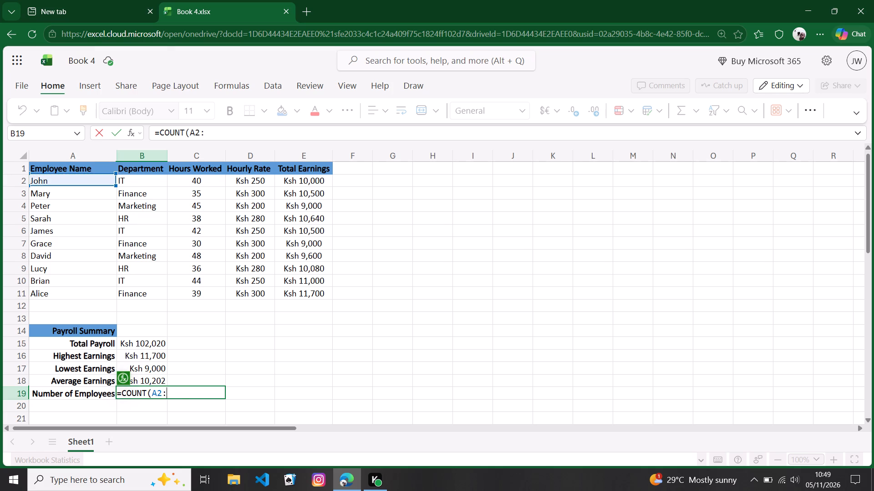
click(67, 293)
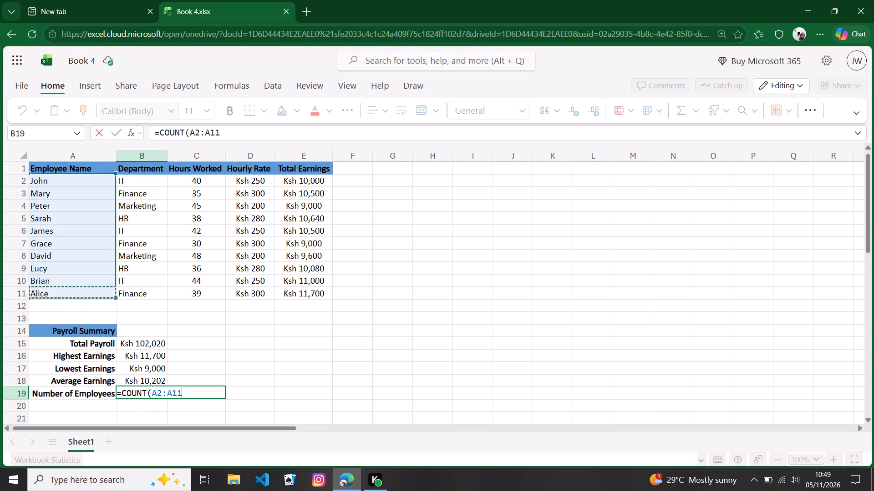
key(shift+parenright)
key(Return)
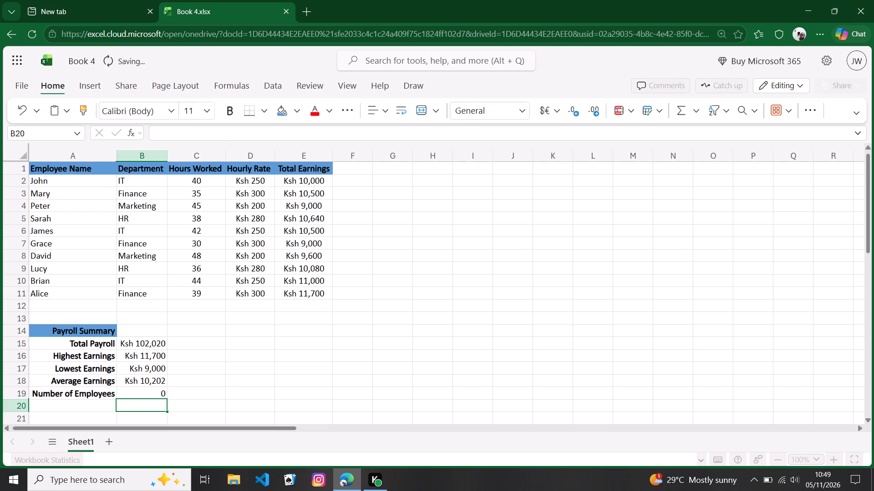
Change the Number of Employees formula in cell B19 to =COUNT(E2:E11), counting the Total Earnings column.
double_click(145, 395)
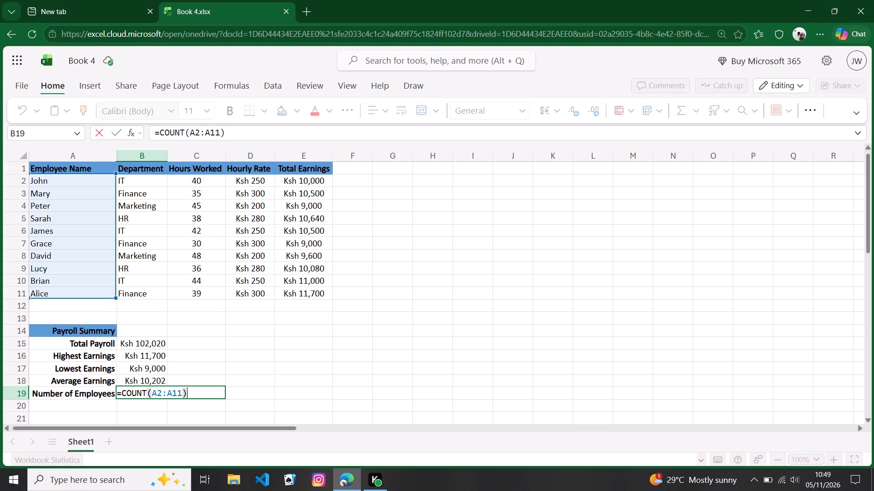
key(BackSpace)
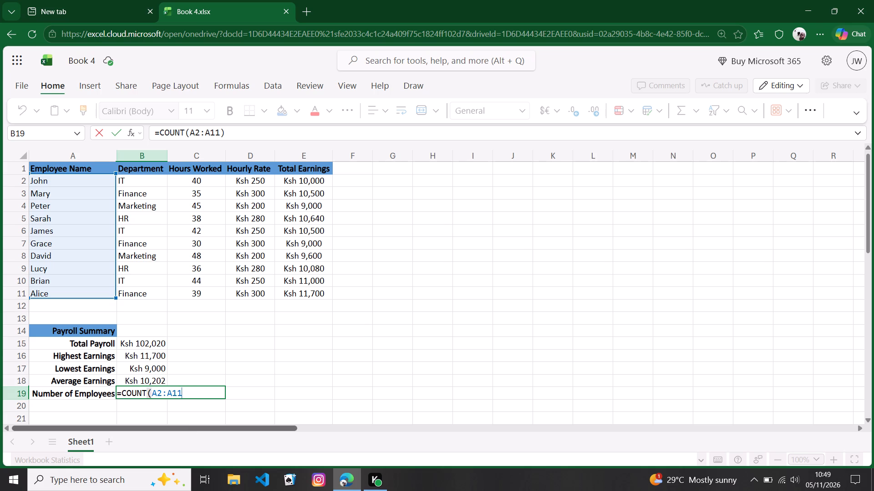
key(BackSpace)
key(BackSpace)
key(BackSpace)
key(BackSpace)
key(BackSpace)
key(BackSpace)
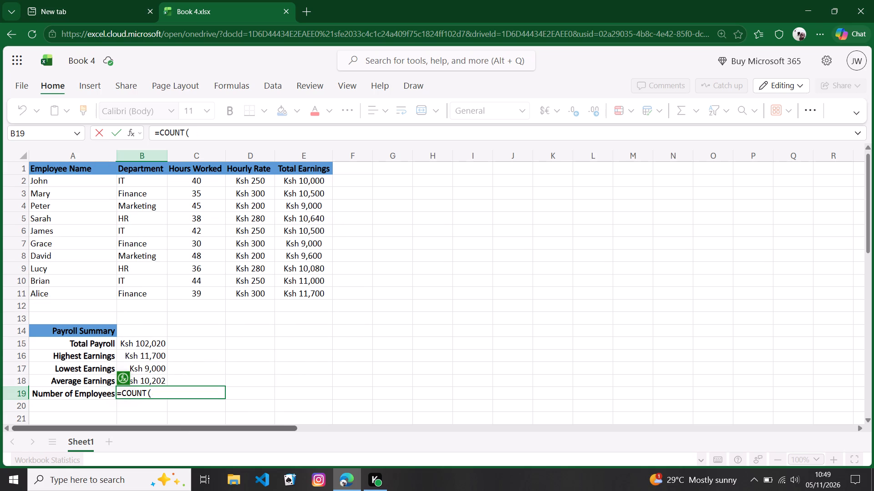
click(315, 183)
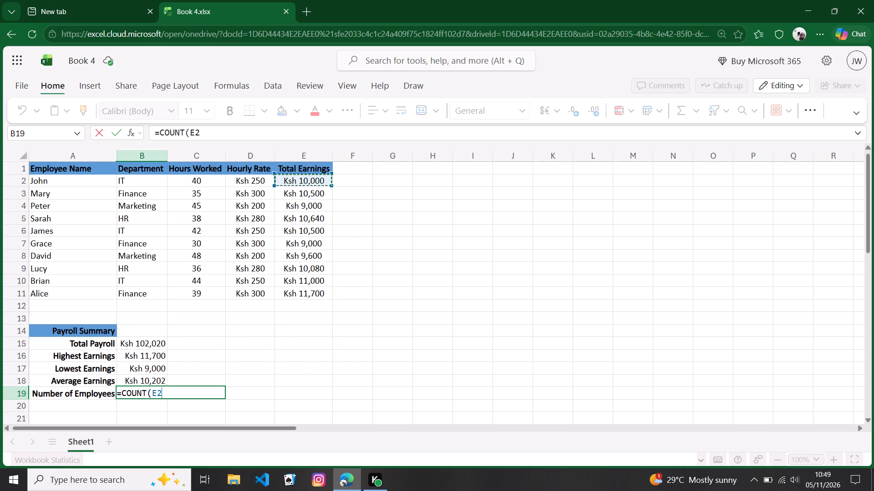
key(shift+colon)
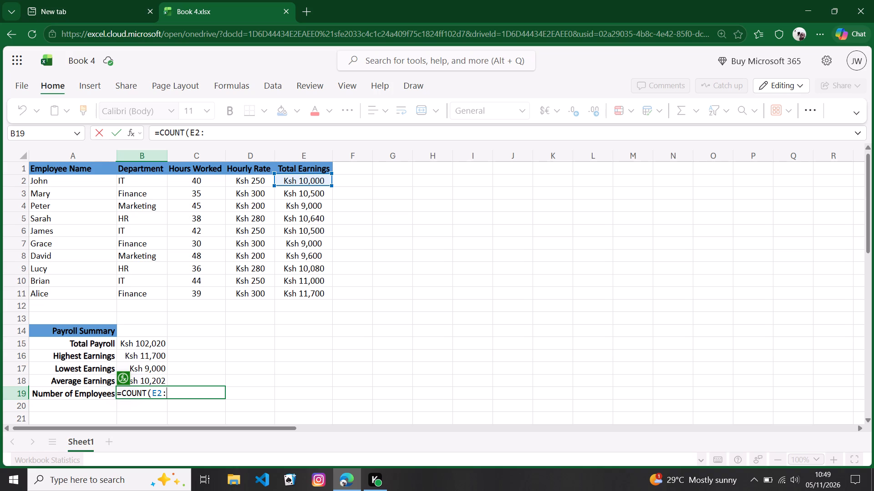
click(297, 295)
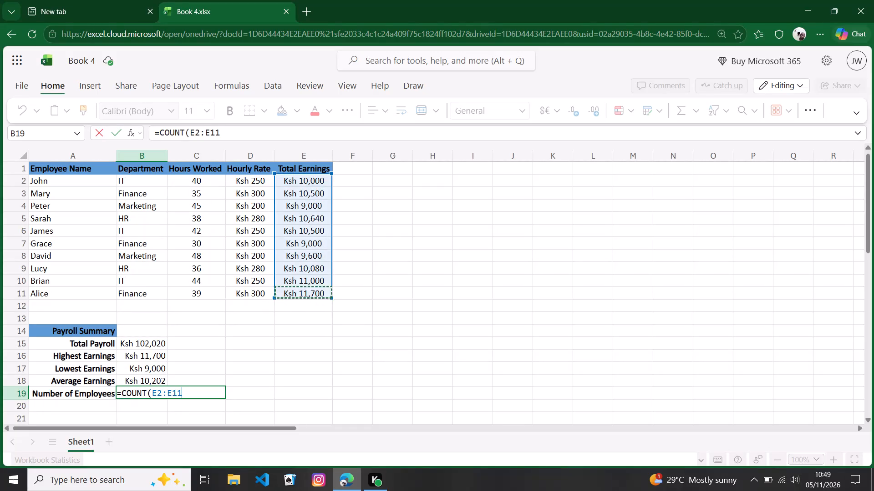
key(shift+parenright)
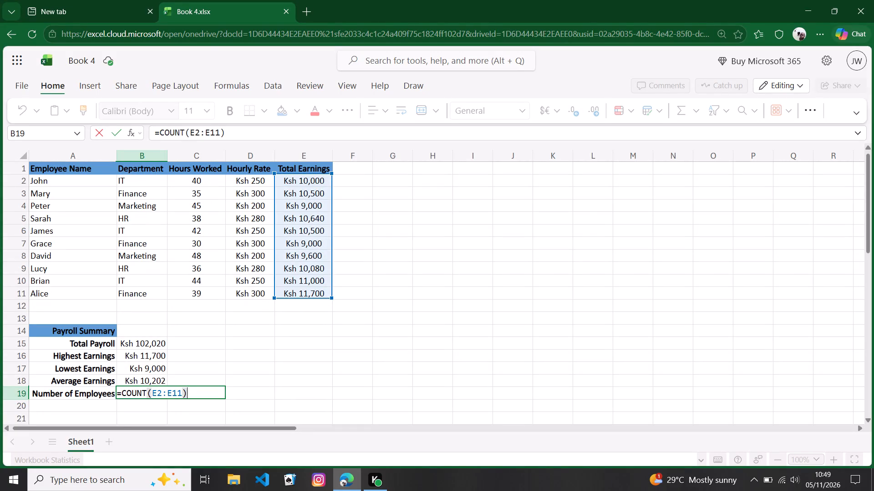
key(Return)
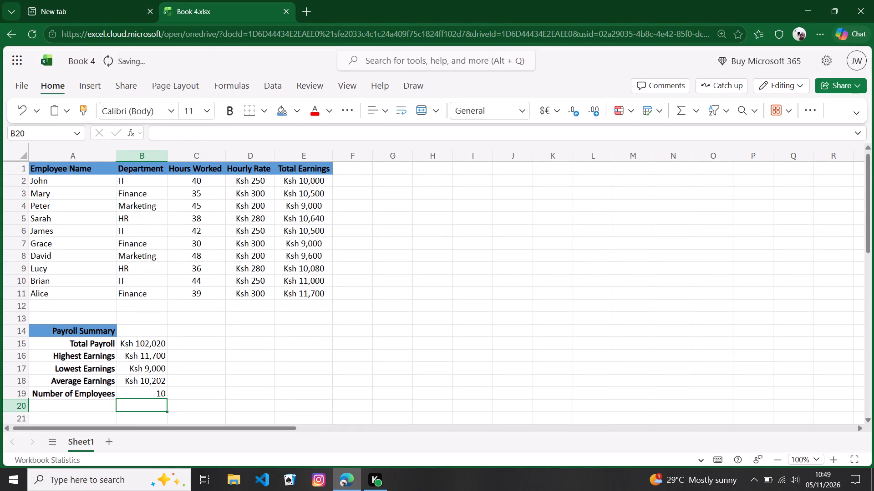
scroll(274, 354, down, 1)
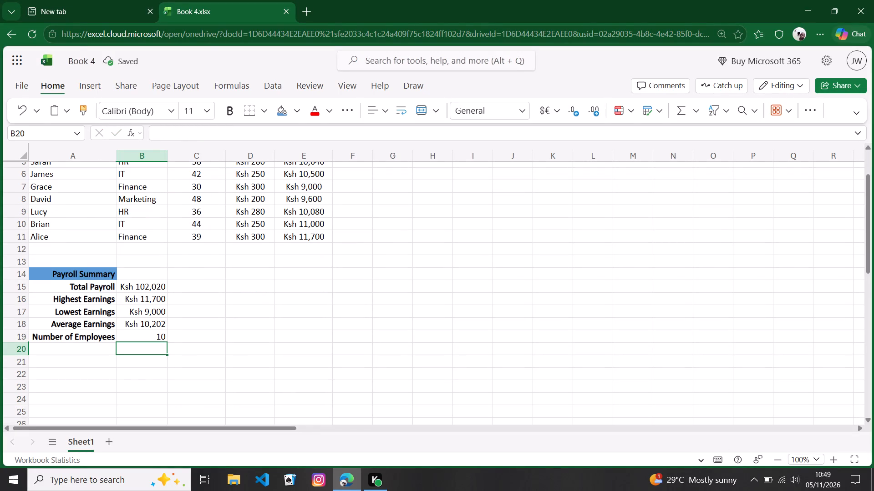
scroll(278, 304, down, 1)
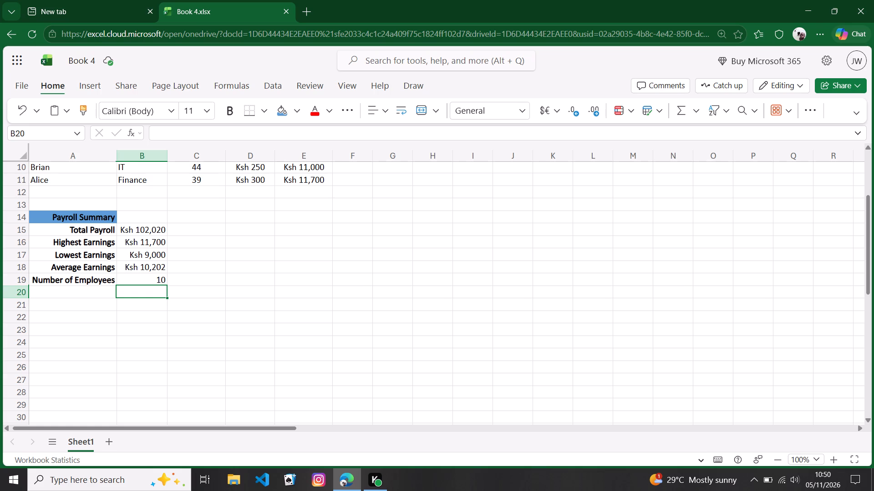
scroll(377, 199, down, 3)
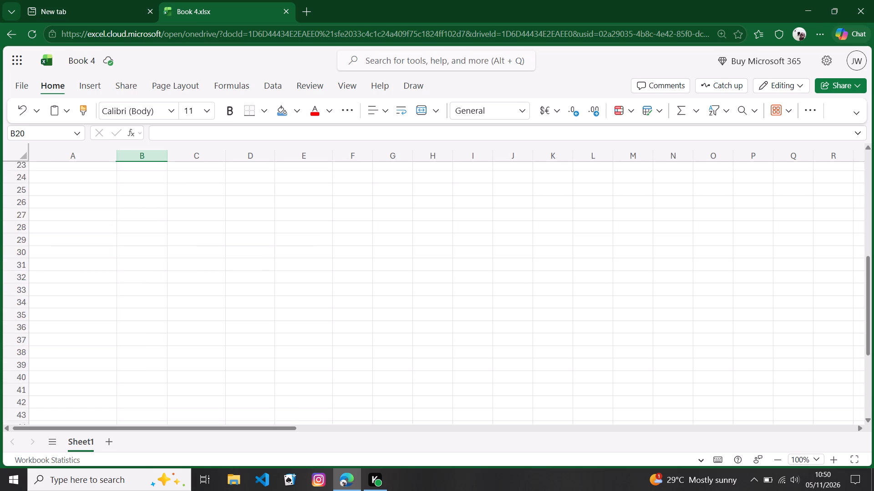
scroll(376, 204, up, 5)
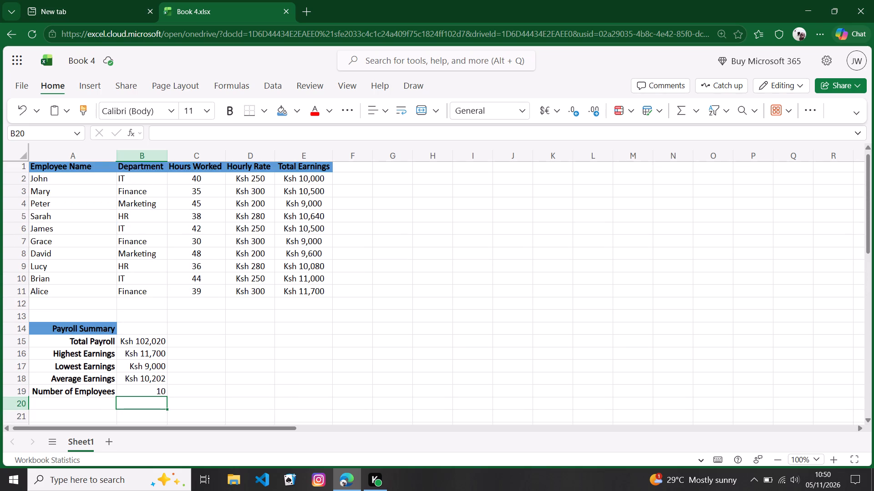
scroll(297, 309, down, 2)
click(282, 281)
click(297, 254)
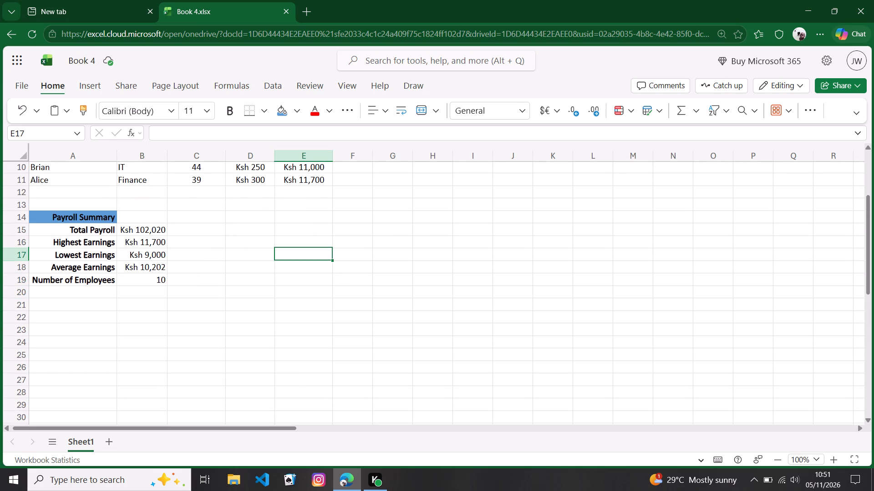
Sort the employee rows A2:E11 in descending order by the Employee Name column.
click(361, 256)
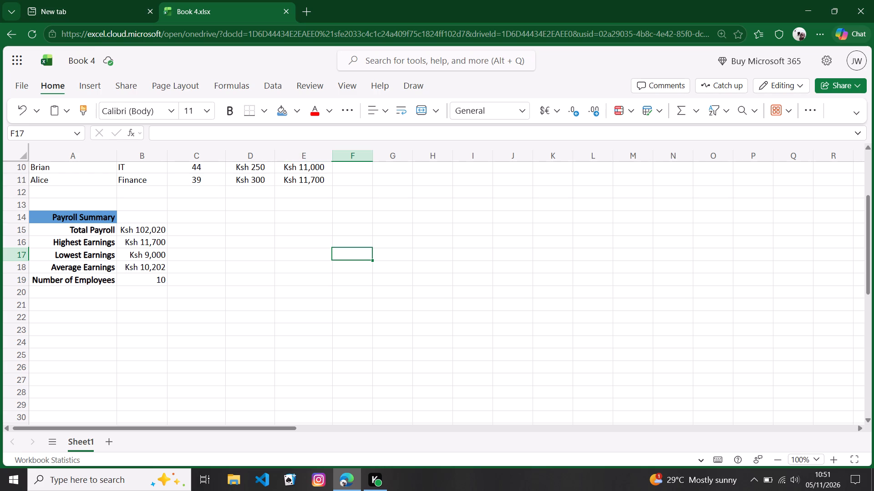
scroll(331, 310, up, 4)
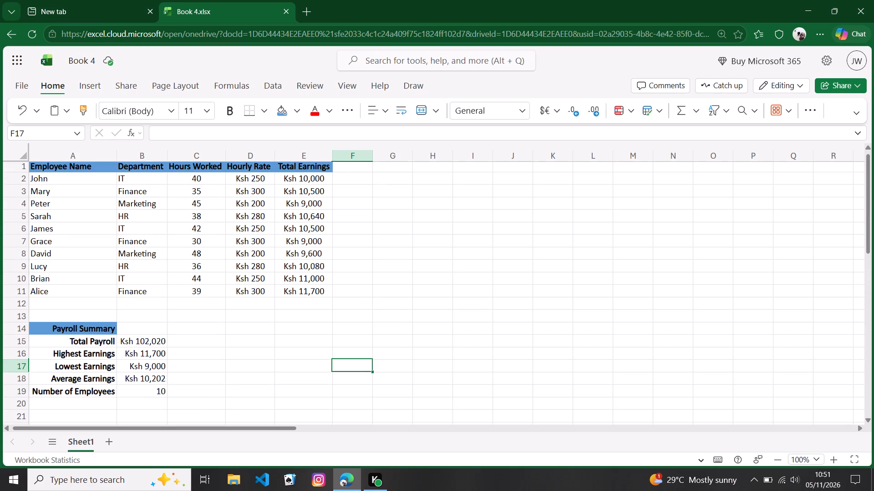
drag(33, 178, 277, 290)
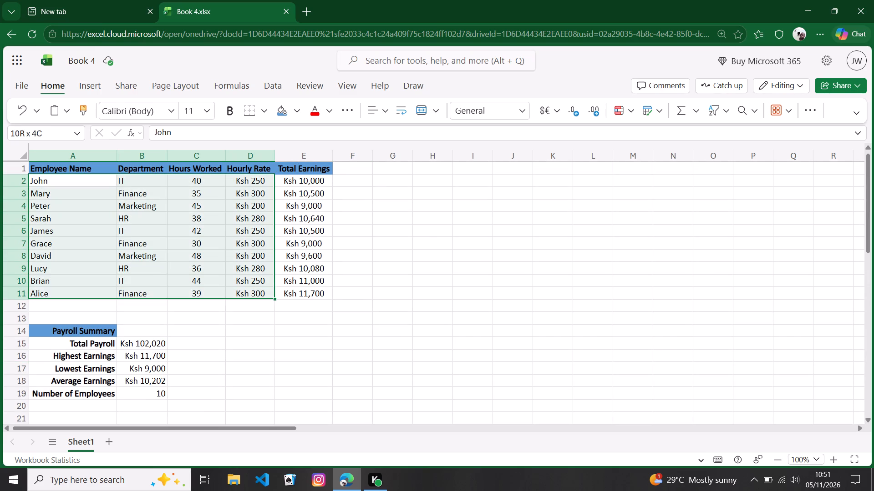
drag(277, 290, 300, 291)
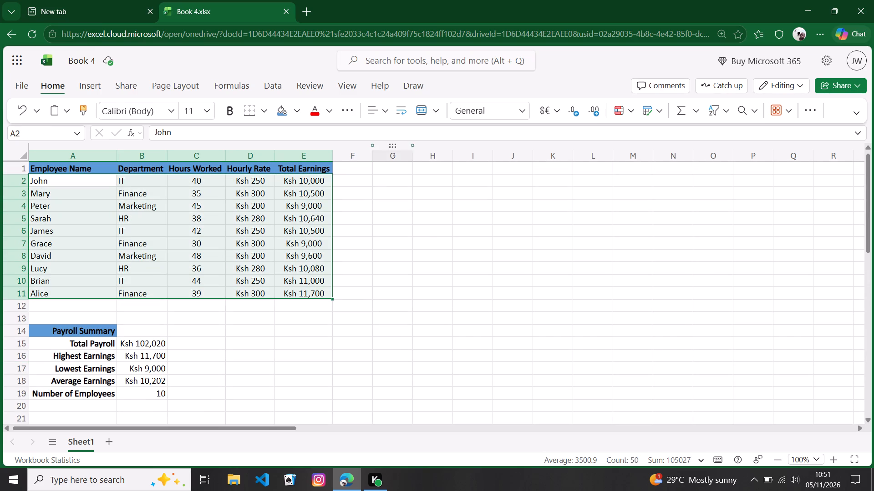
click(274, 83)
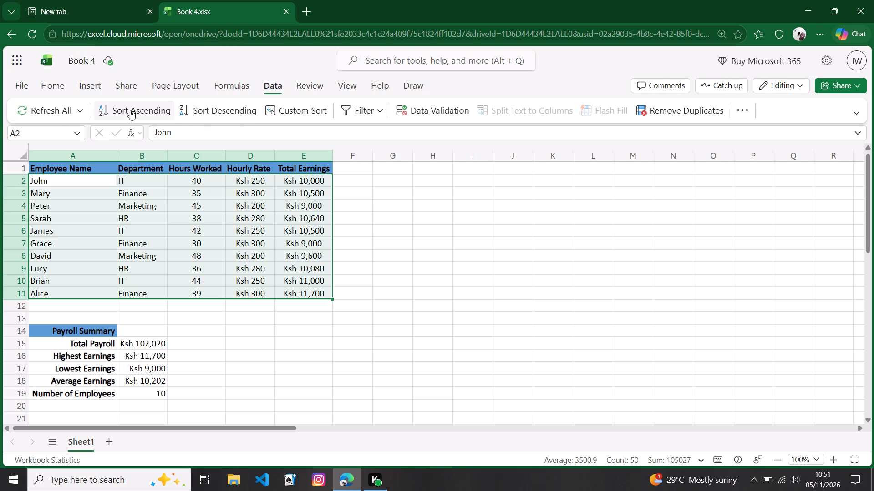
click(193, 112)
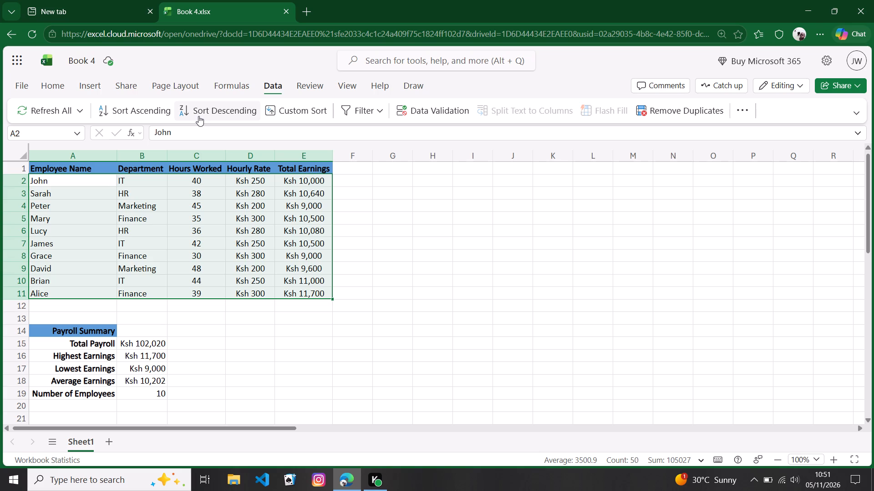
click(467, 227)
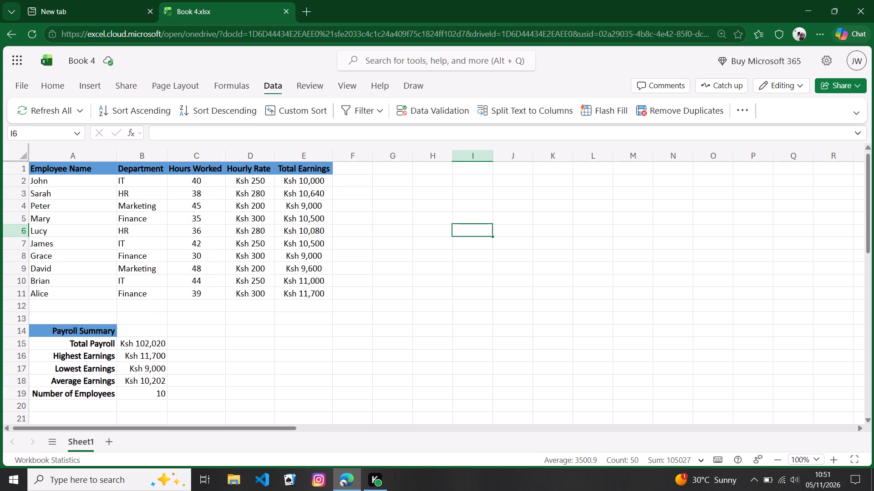
Sort the payroll table in descending order by Total Earnings (E2:E11), expanding the selection so whole employee rows move together.
drag(284, 179, 309, 291)
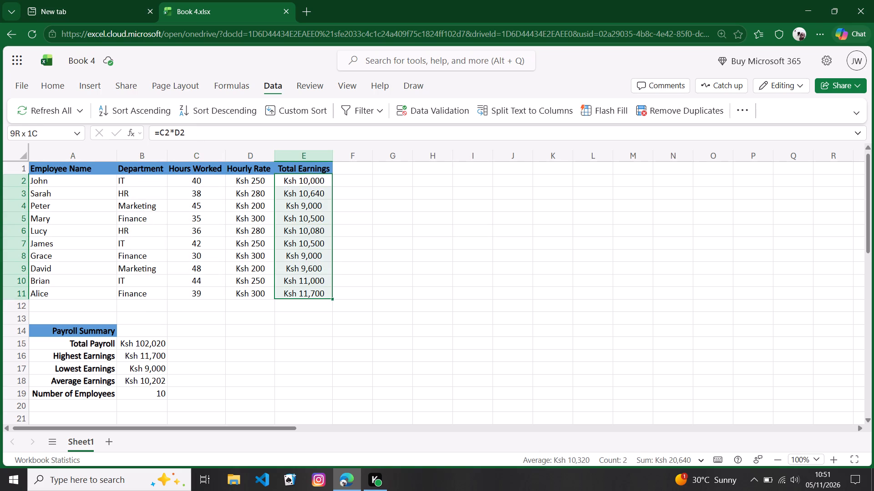
drag(309, 291, 310, 292)
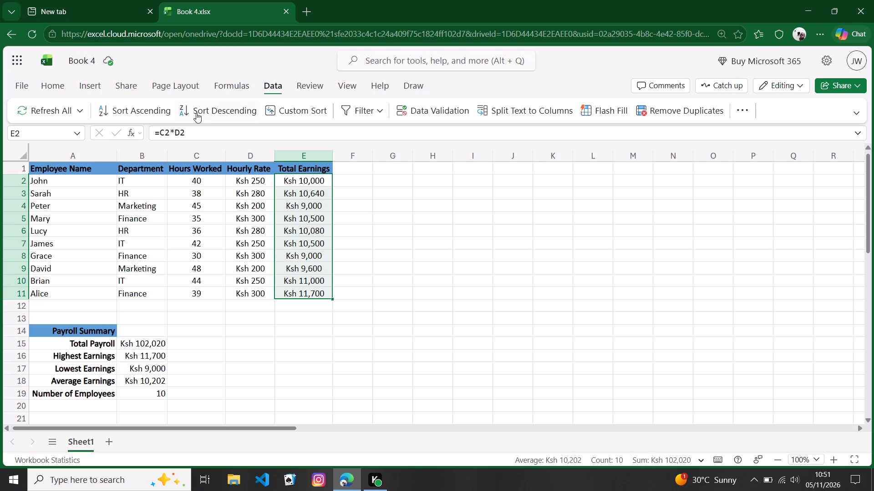
click(206, 110)
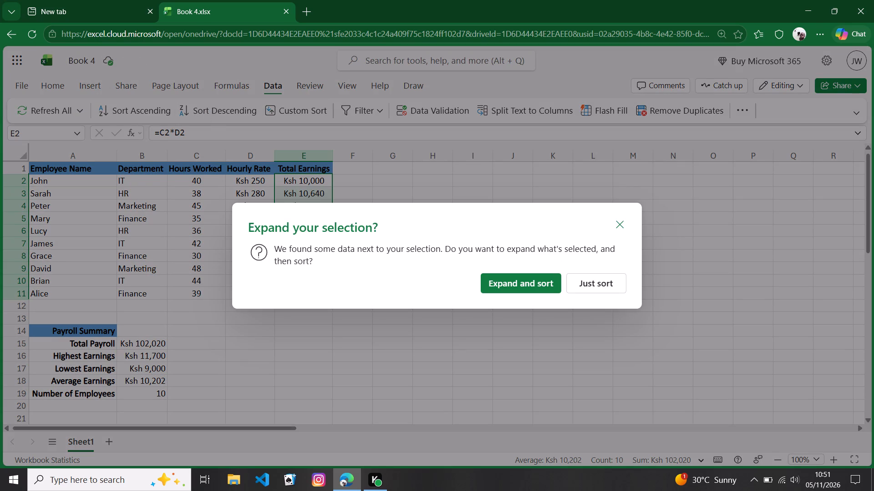
click(528, 282)
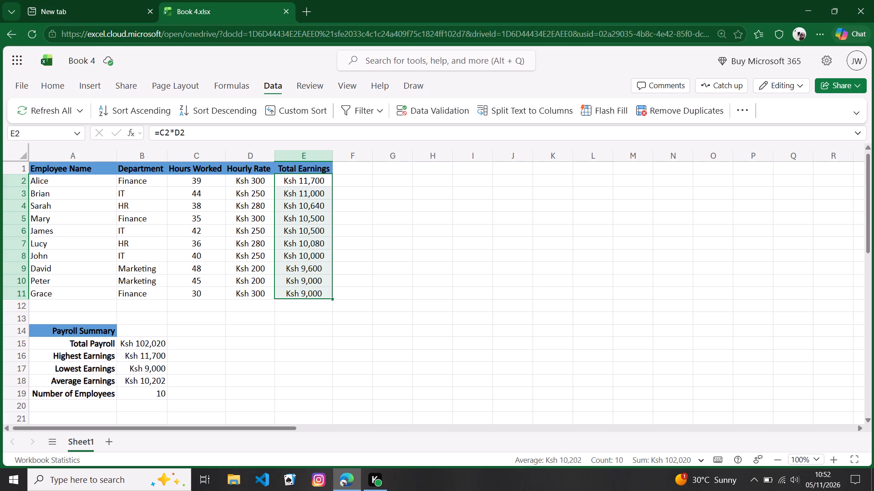
Check the Total Earnings formula in cell E2 and review the sorted table and payroll summary.
click(300, 185)
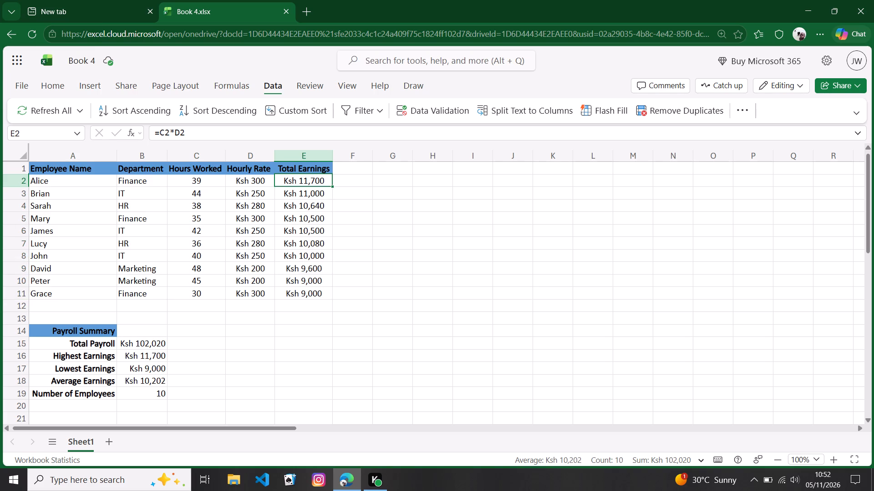
double_click(300, 184)
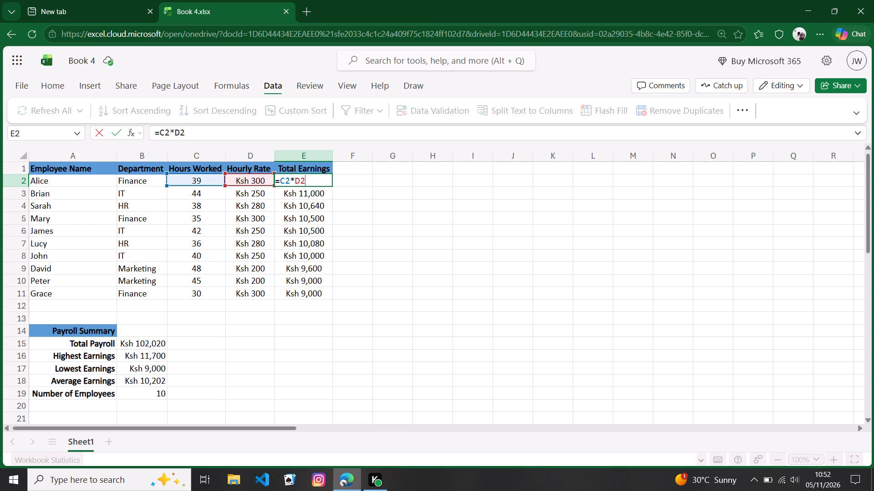
key(Return)
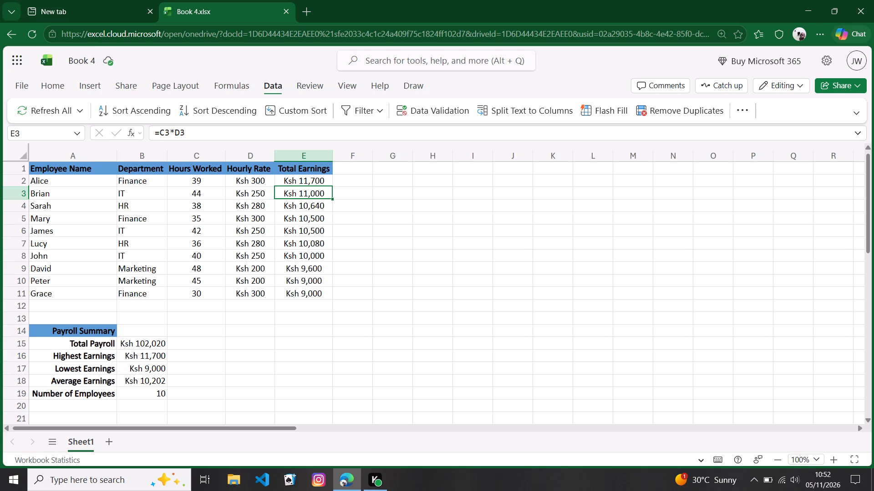
scroll(285, 240, down, 2)
scroll(286, 219, up, 3)
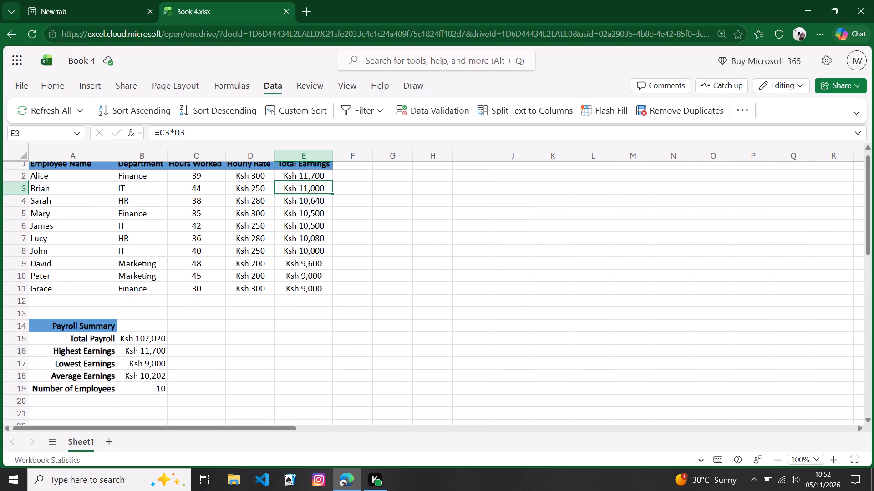
scroll(284, 239, up, 4)
scroll(285, 251, down, 1)
scroll(285, 251, up, 5)
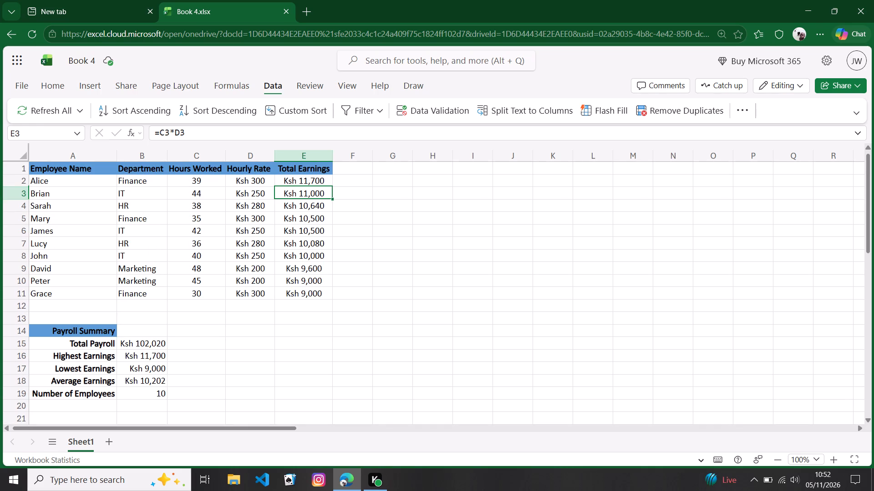
Add filters to the header row of the payroll table A1:E11.
drag(32, 167, 302, 290)
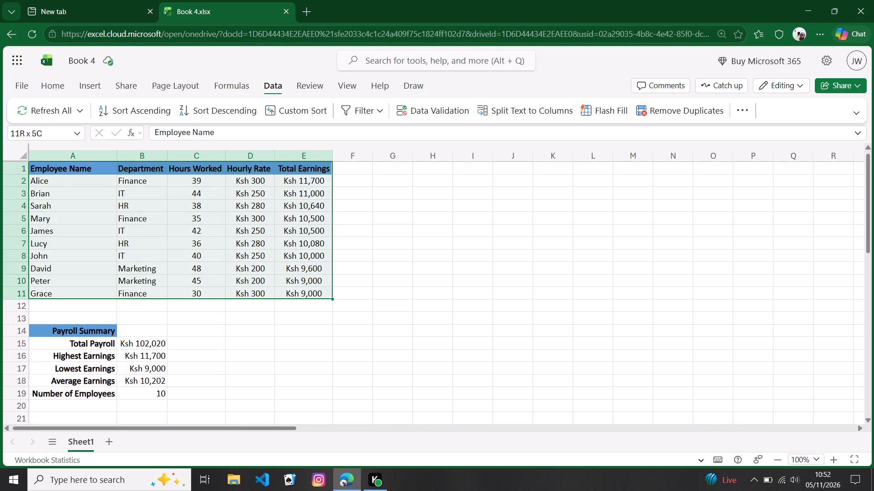
drag(302, 290, 316, 292)
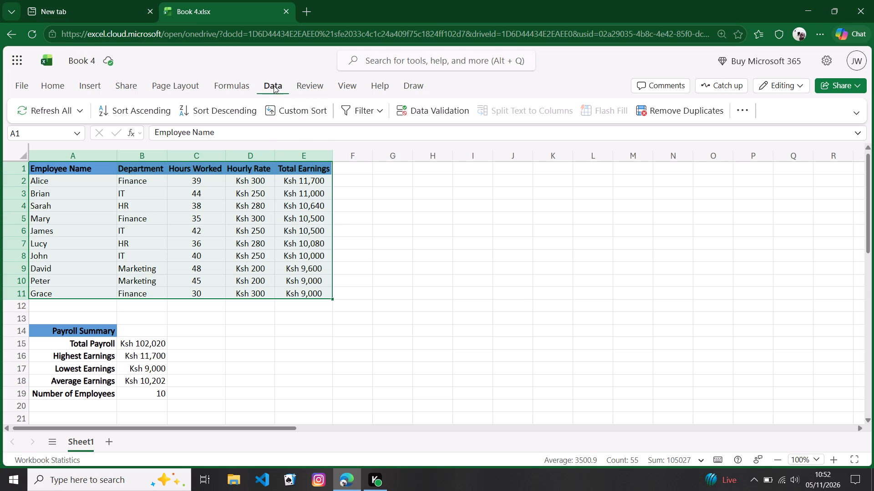
click(381, 115)
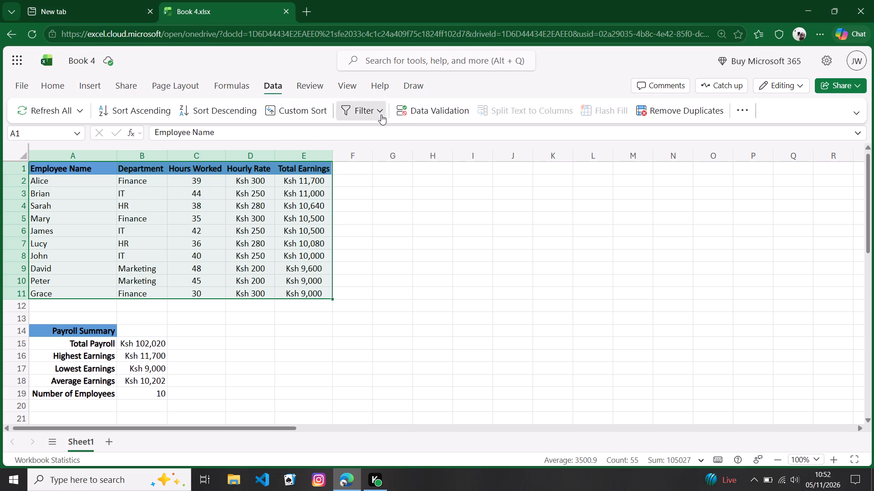
click(373, 131)
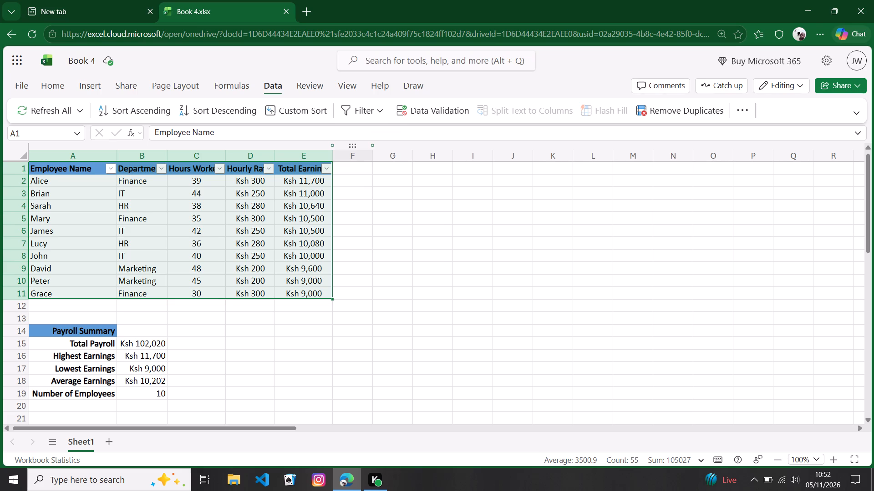
Filter the Department column to show only the IT employees.
click(161, 169)
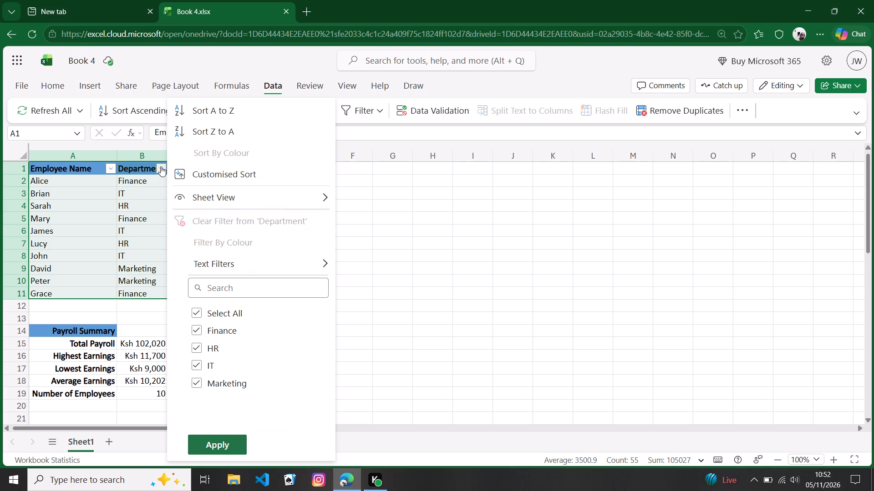
click(197, 311)
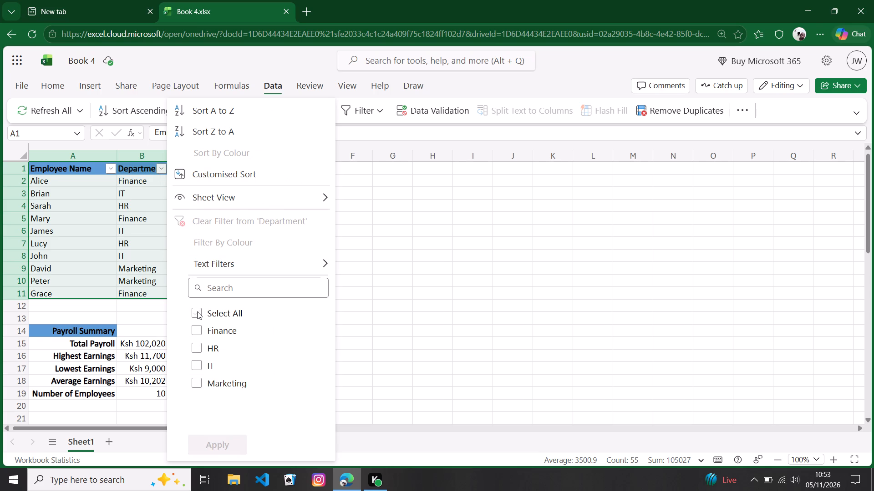
click(199, 363)
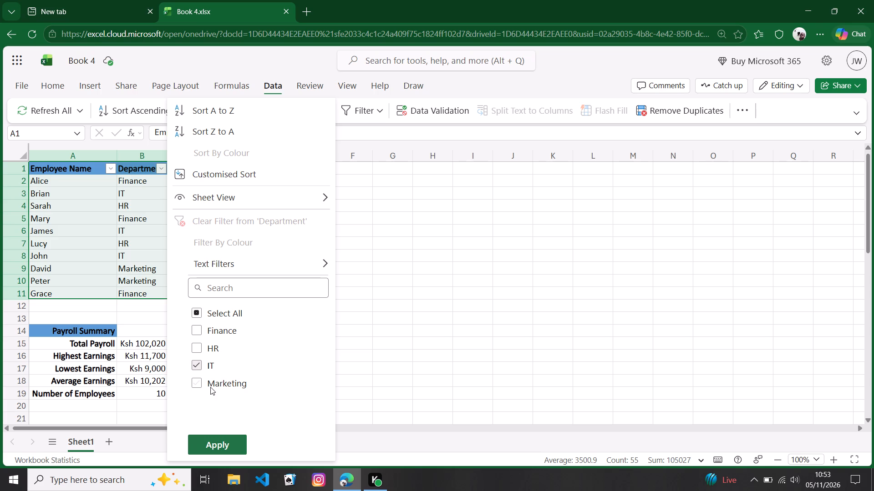
click(213, 446)
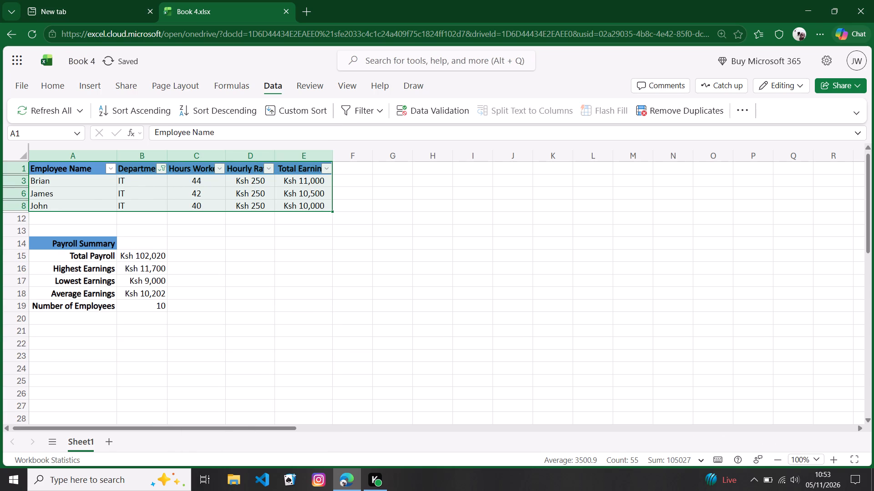
scroll(255, 291, up, 2)
click(330, 276)
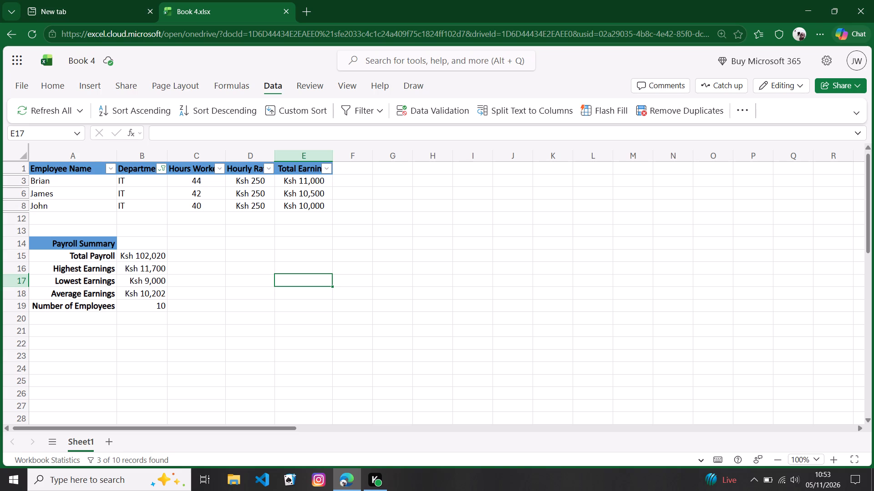
Copy the filtered payroll table, including the header row and the visible IT employee rows.
drag(31, 170, 226, 204)
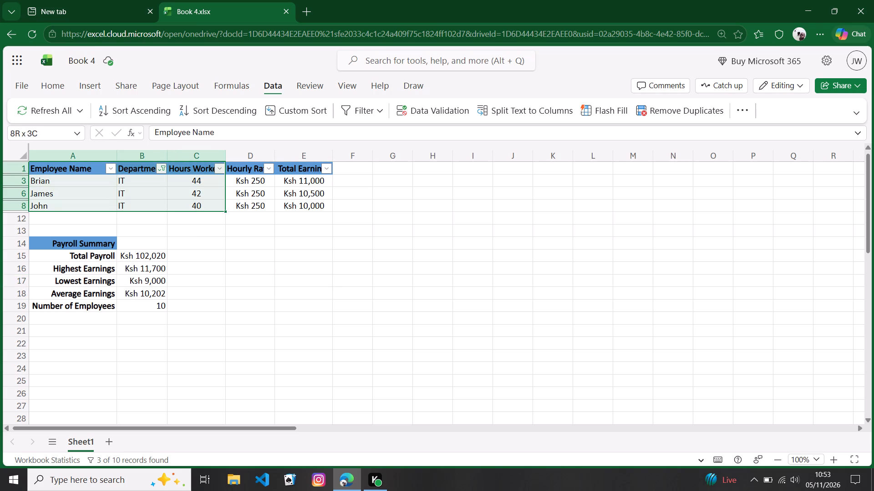
drag(226, 204, 297, 206)
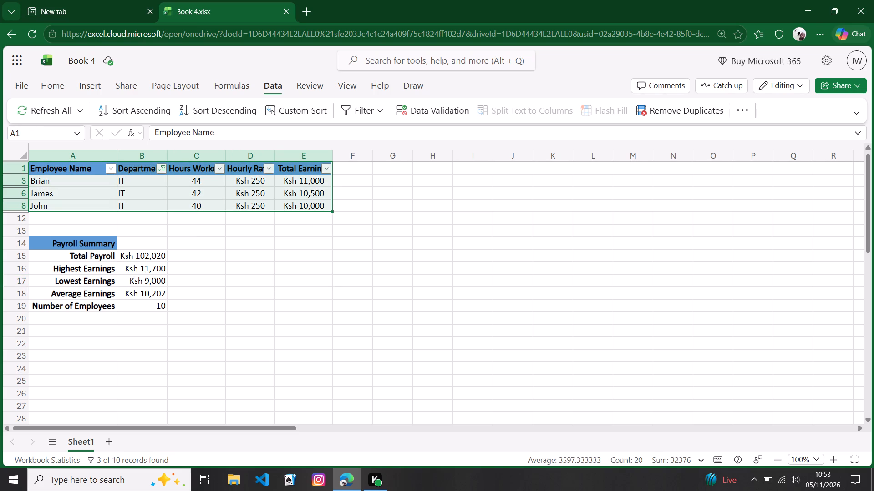
right_click(310, 199)
right_click(309, 200)
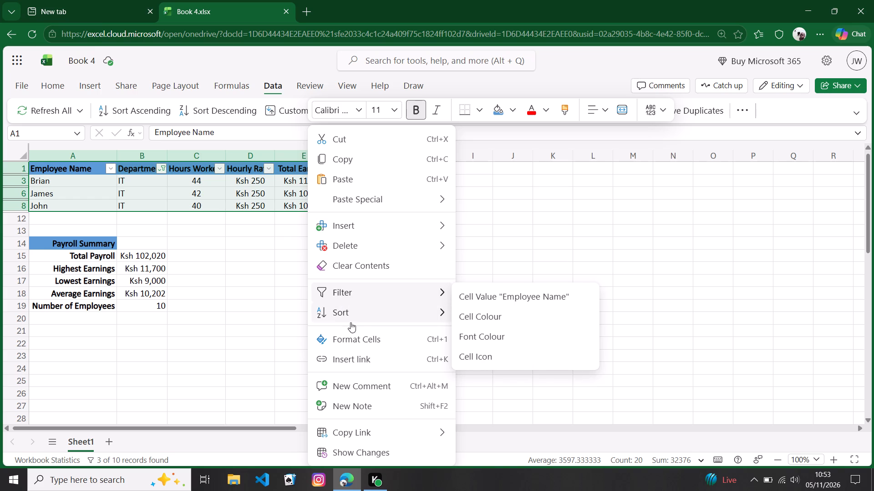
scroll(357, 325, down, 2)
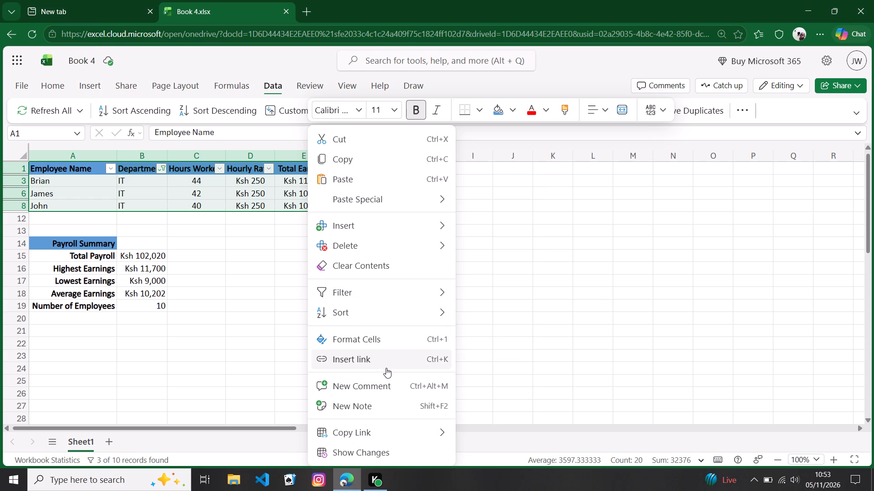
scroll(386, 368, down, 2)
click(368, 162)
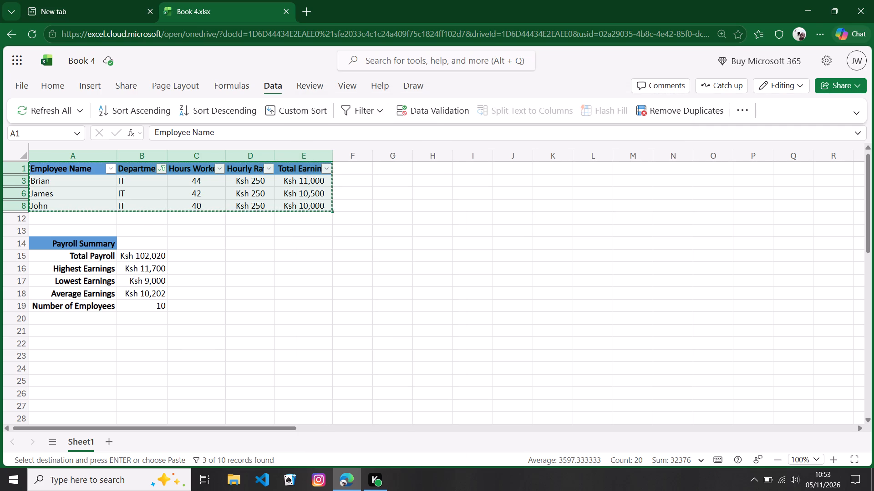
Add a new worksheet and paste the copied IT employee rows with their header starting at cell A1.
click(107, 445)
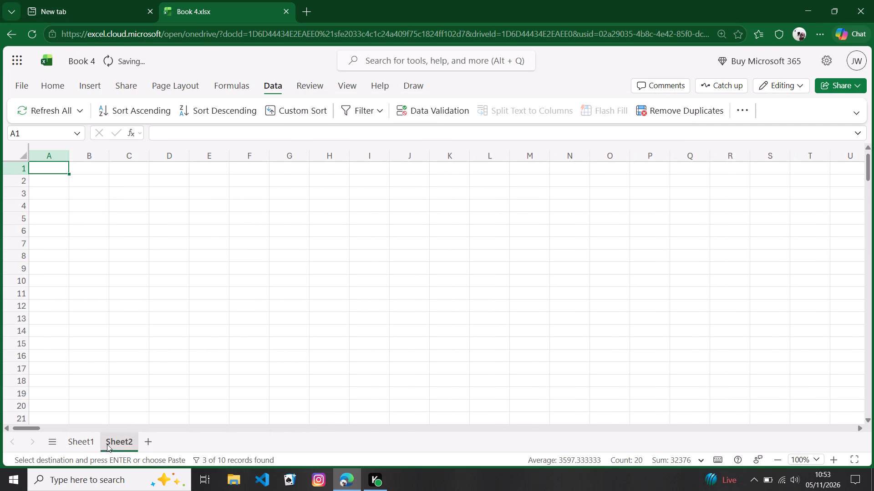
right_click(47, 174)
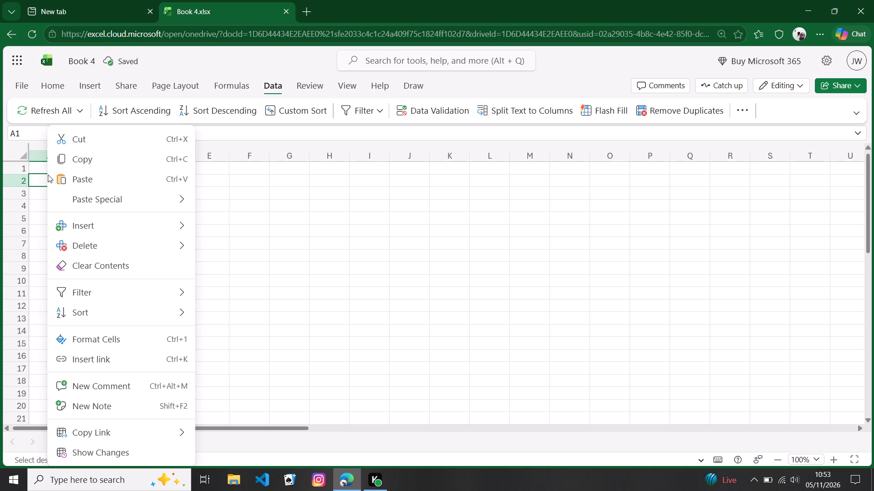
click(261, 218)
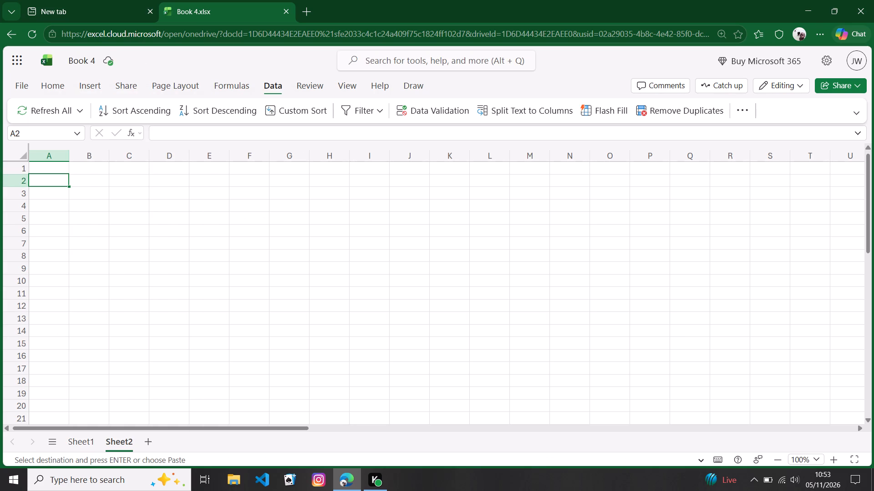
right_click(57, 168)
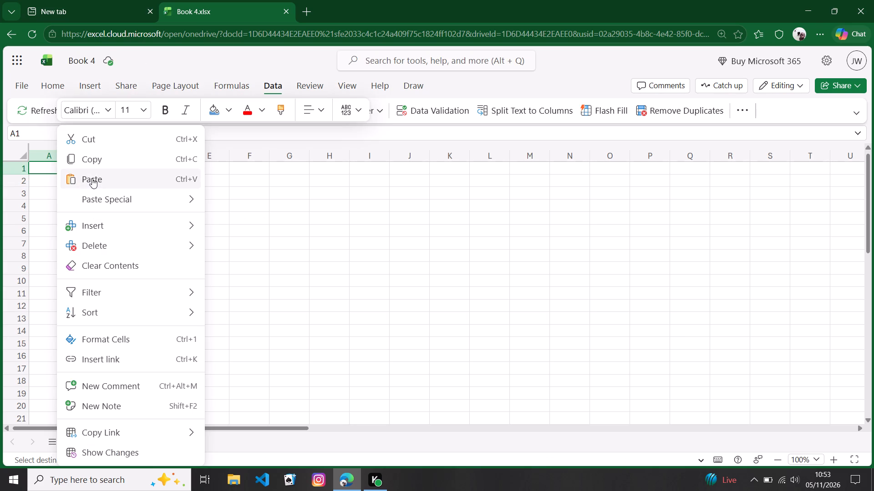
click(92, 178)
click(335, 212)
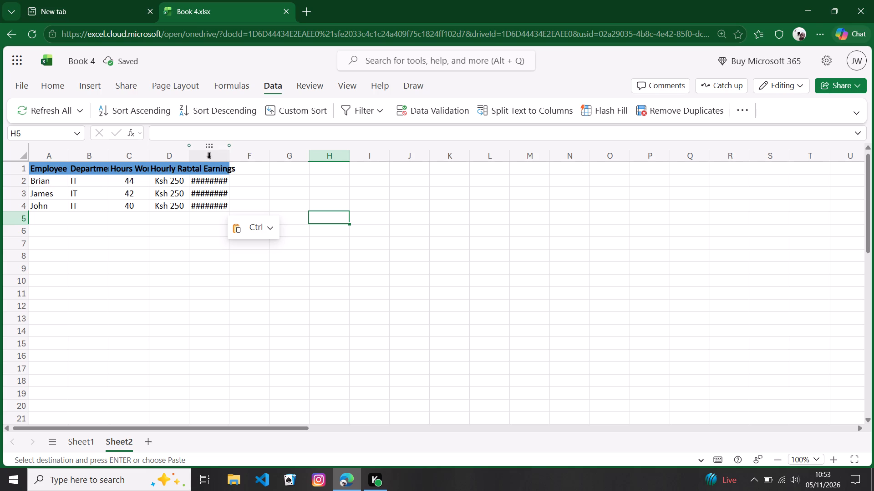
AutoFit the widths of columns A through E to their contents on the new sheet.
click(59, 160)
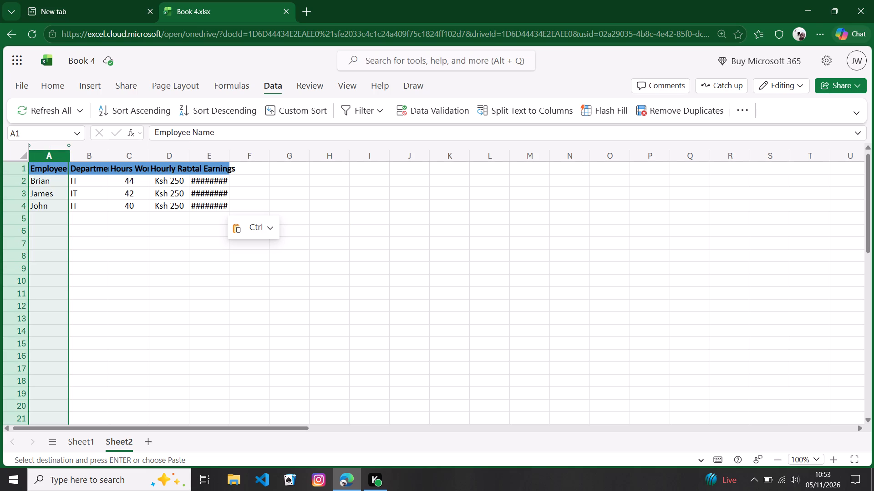
double_click(66, 158)
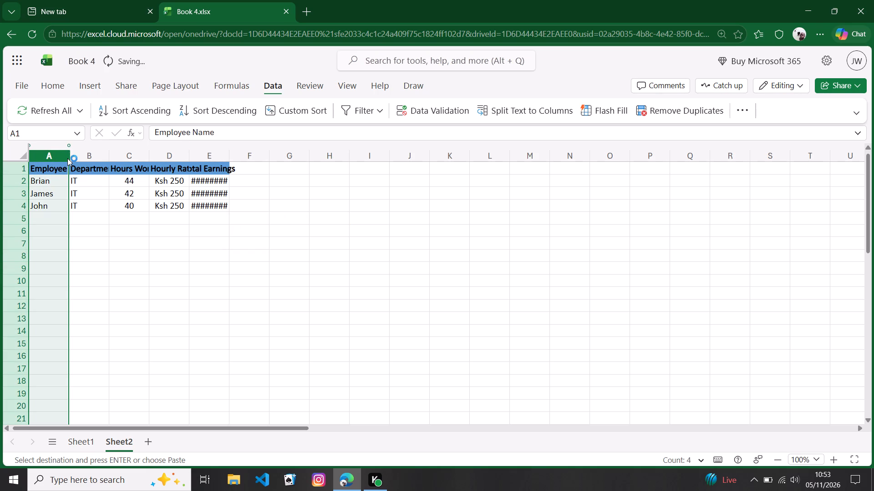
click(121, 159)
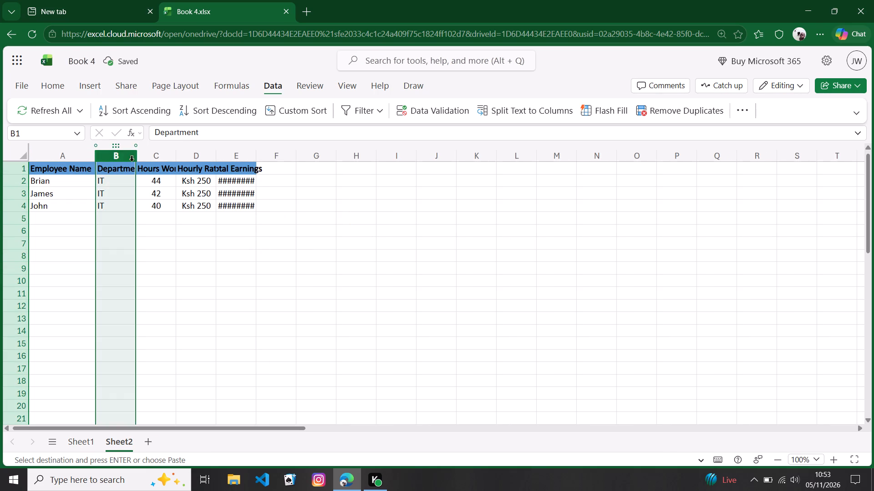
double_click(134, 158)
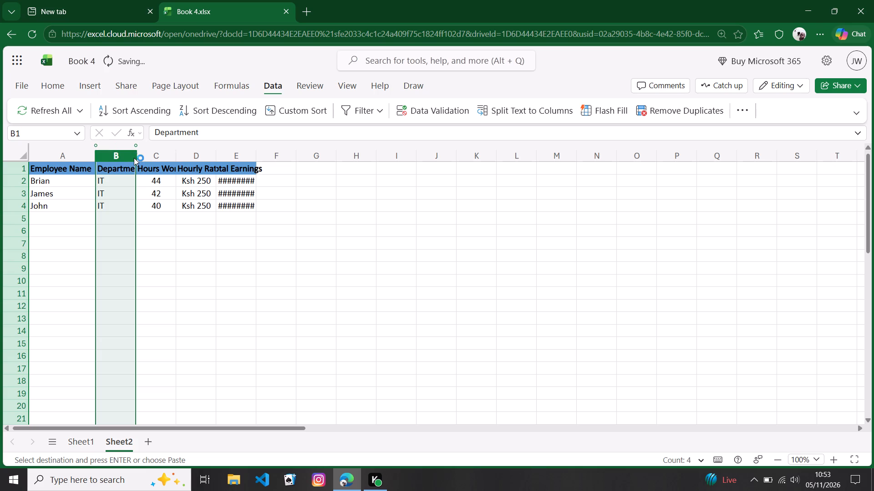
click(171, 158)
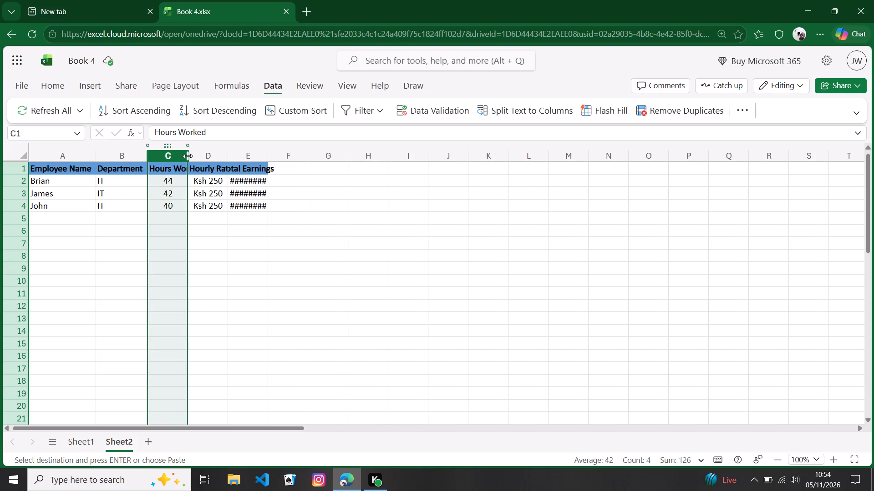
double_click(188, 156)
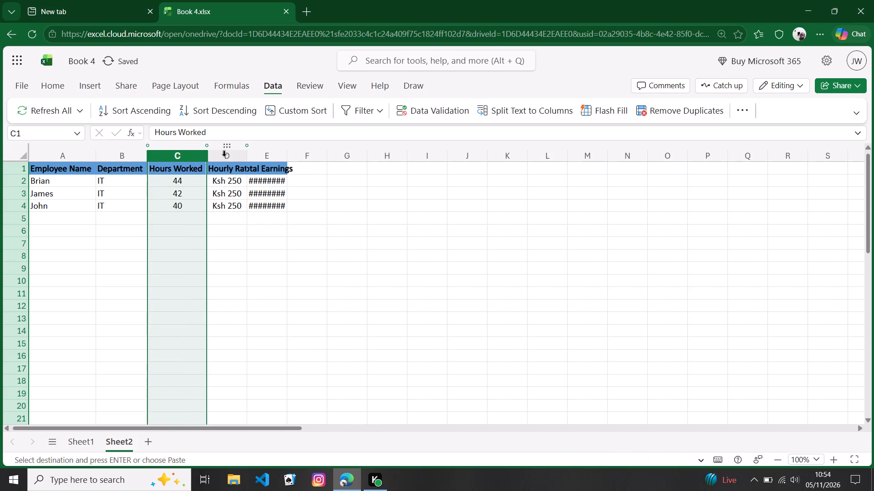
click(229, 159)
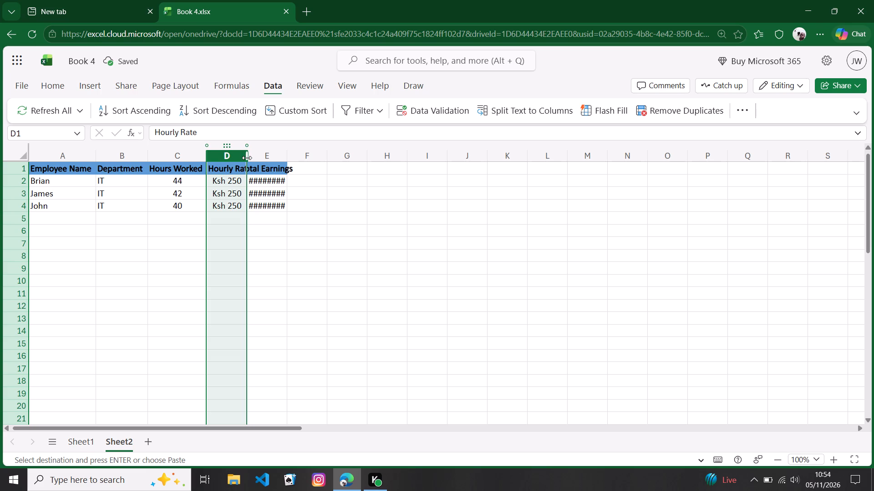
double_click(247, 158)
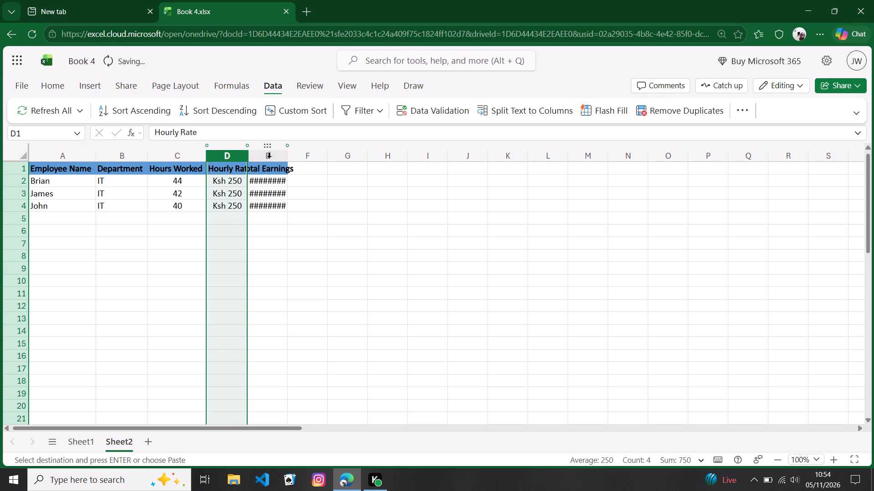
click(271, 159)
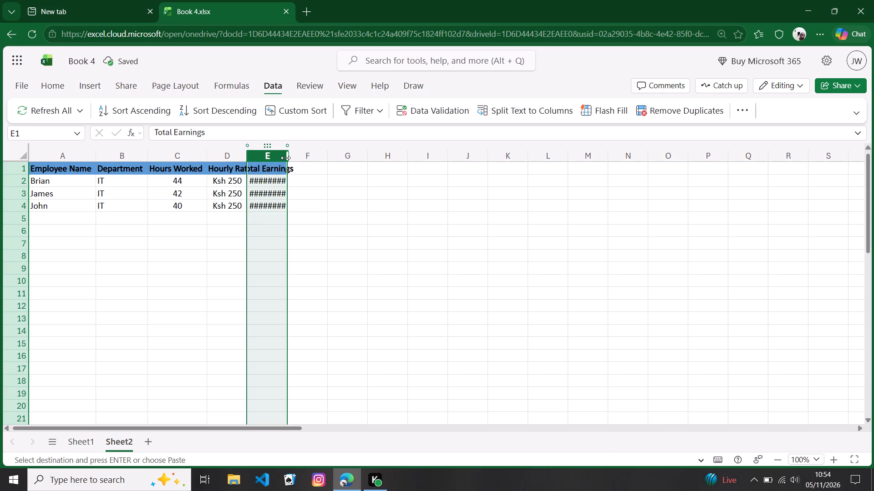
double_click(287, 158)
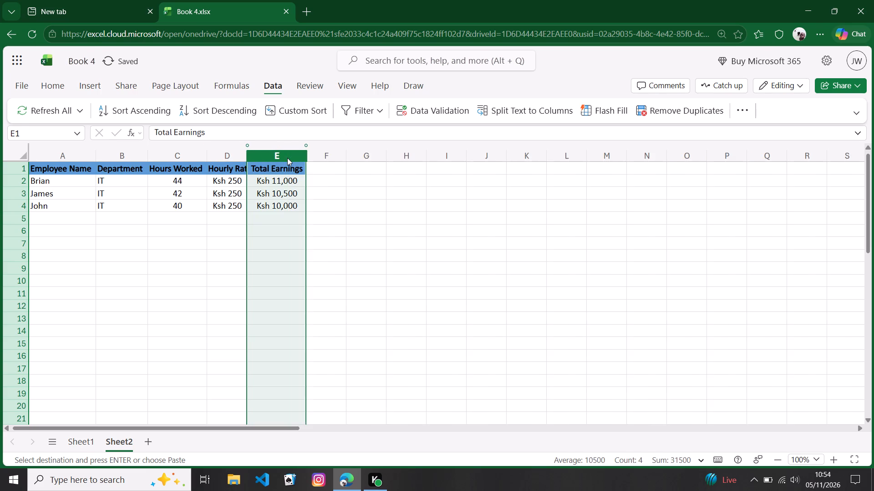
click(367, 225)
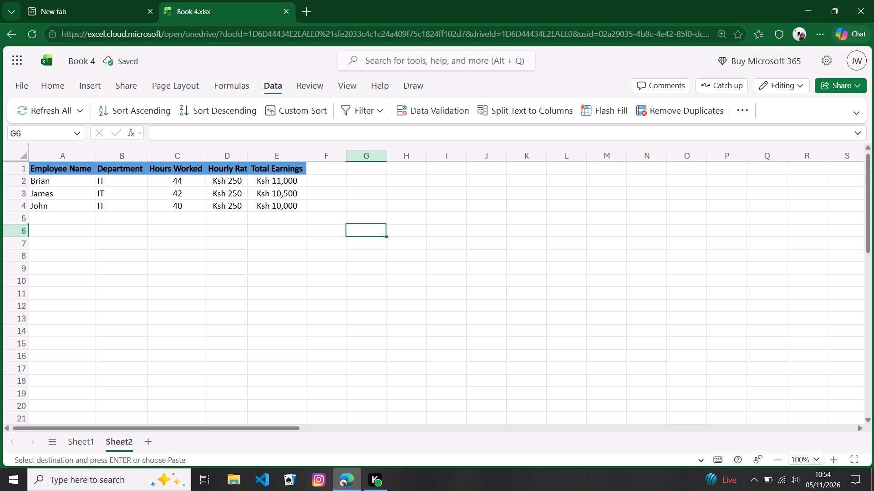
Return to Sheet1 and reset the Department filter to show employees from all departments.
click(75, 444)
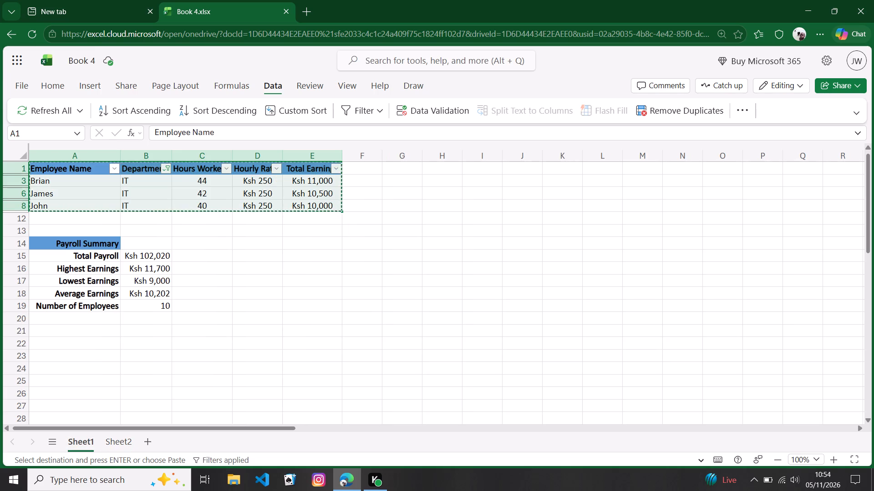
click(497, 253)
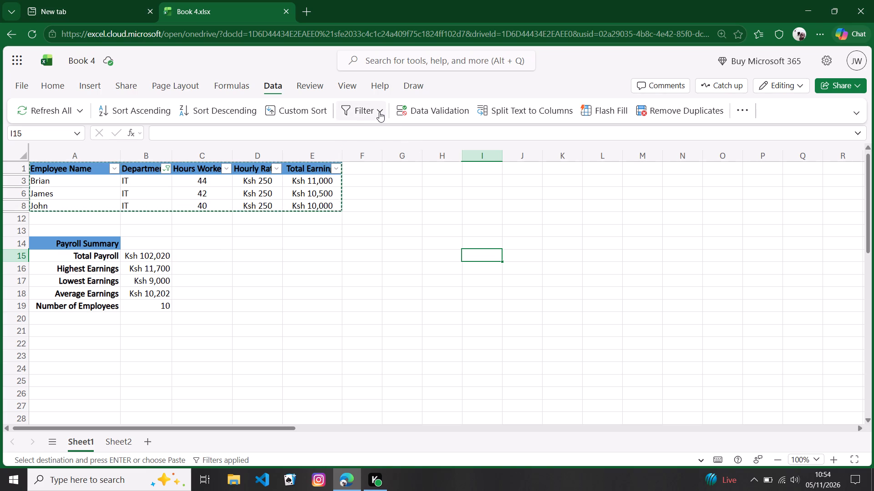
click(164, 171)
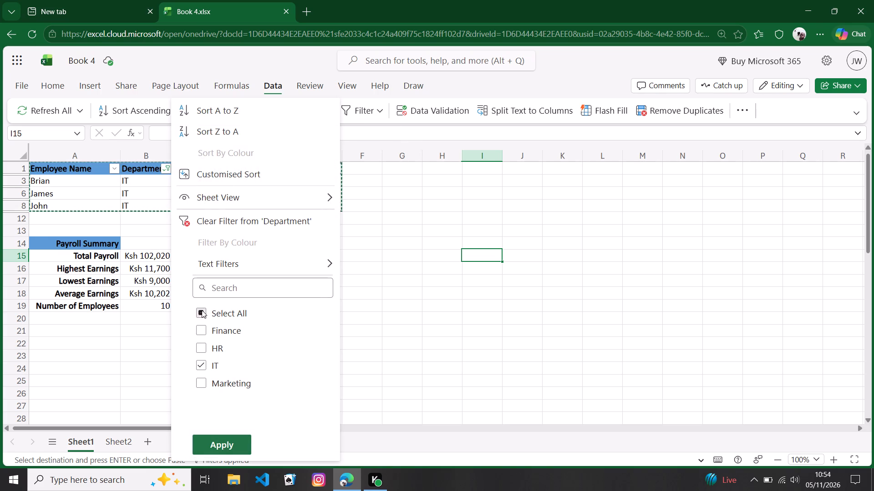
click(202, 310)
click(230, 446)
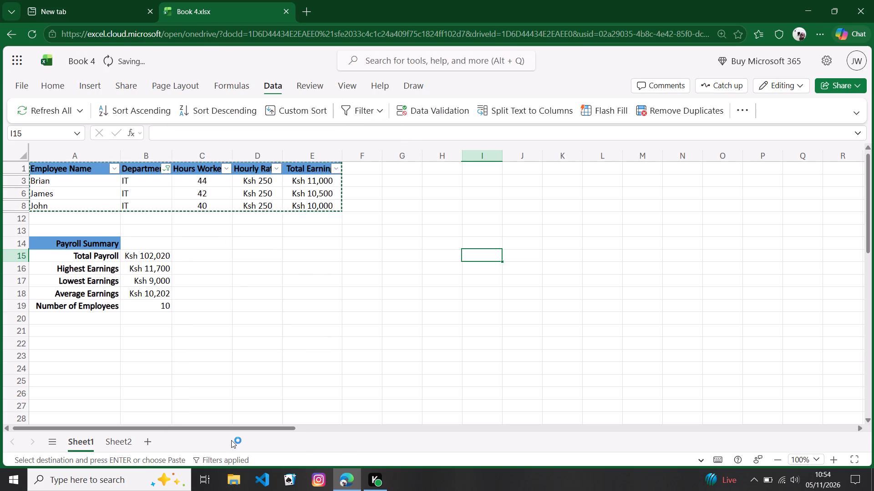
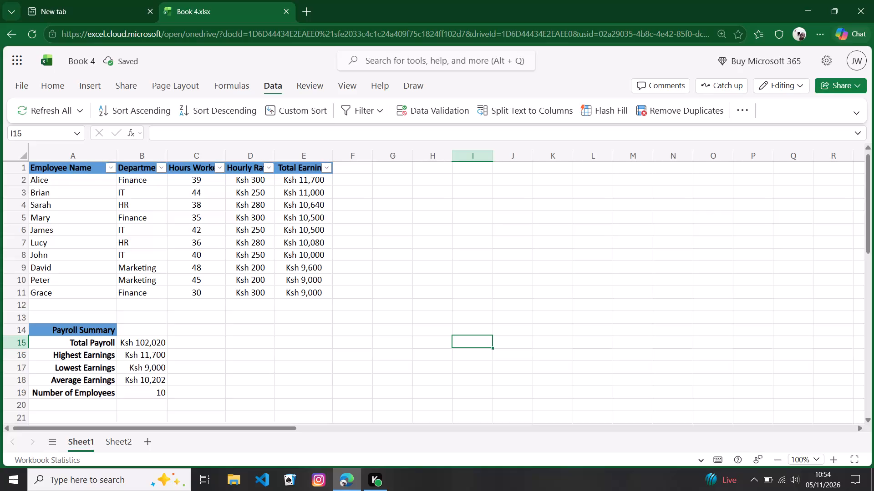
Turn off the filter on the payroll table so its header row has no filter arrows.
scroll(429, 263, up, 4)
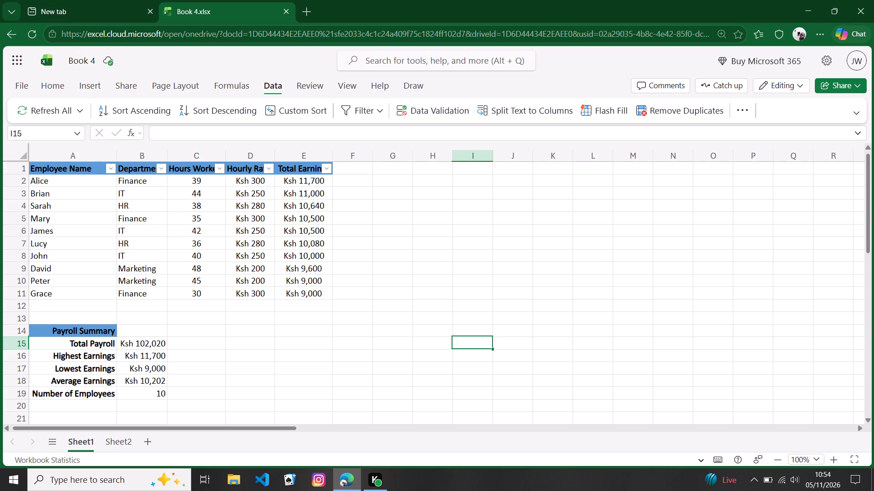
click(378, 115)
click(378, 137)
click(506, 239)
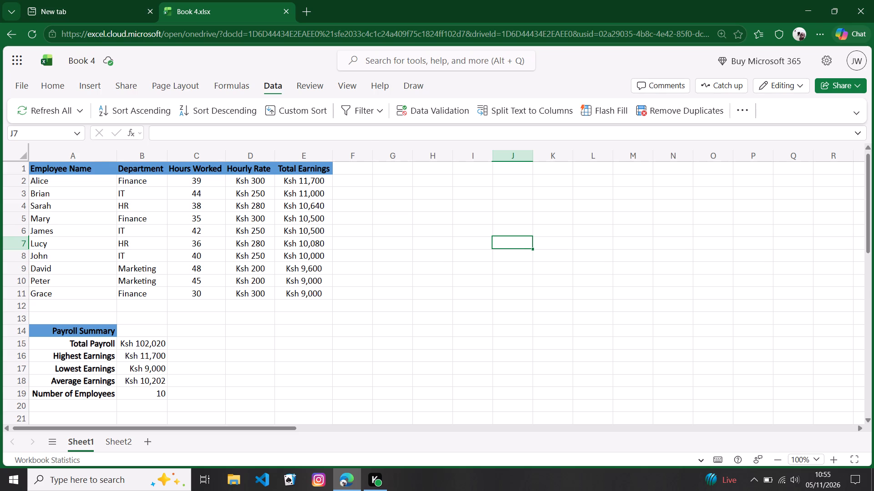
Select the Total Earnings values in E2:E11 and switch the ribbon layout to Classic Ribbon.
drag(288, 177, 290, 184)
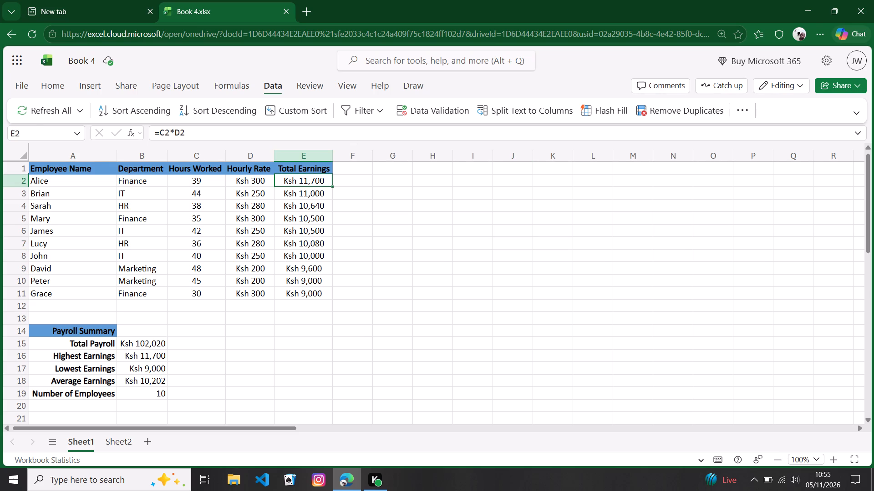
drag(290, 184, 300, 289)
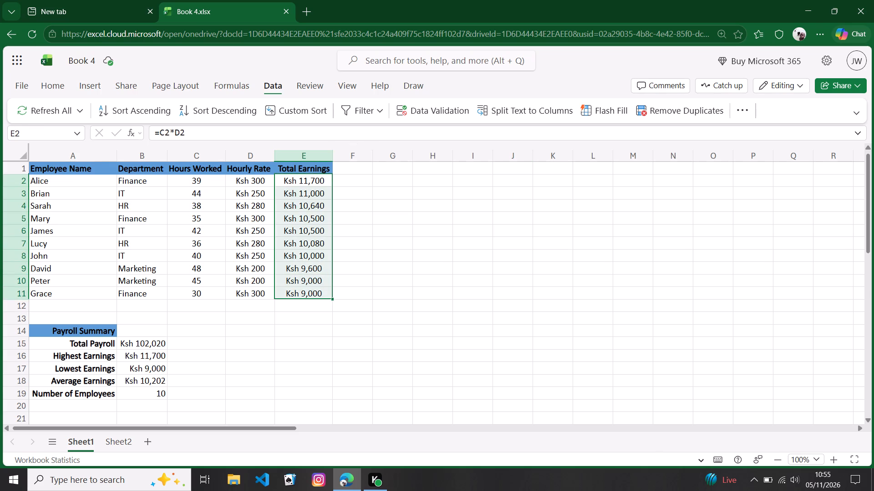
click(412, 233)
drag(303, 180, 303, 198)
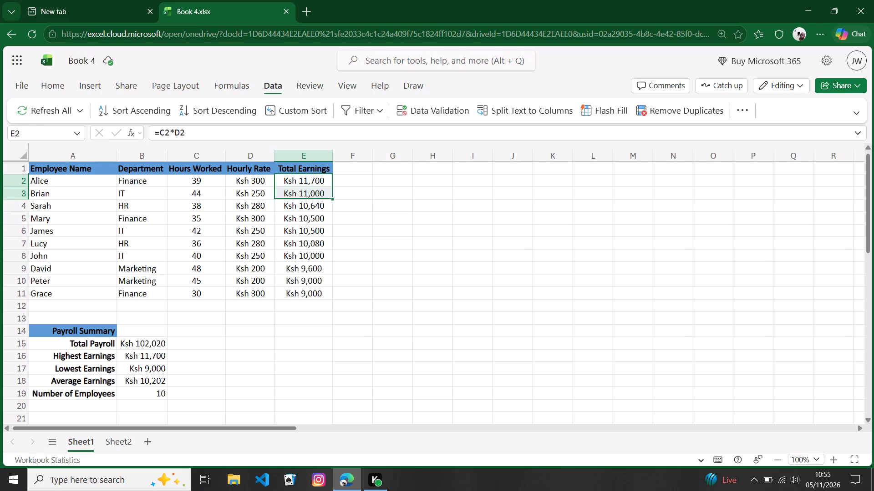
drag(303, 198, 300, 291)
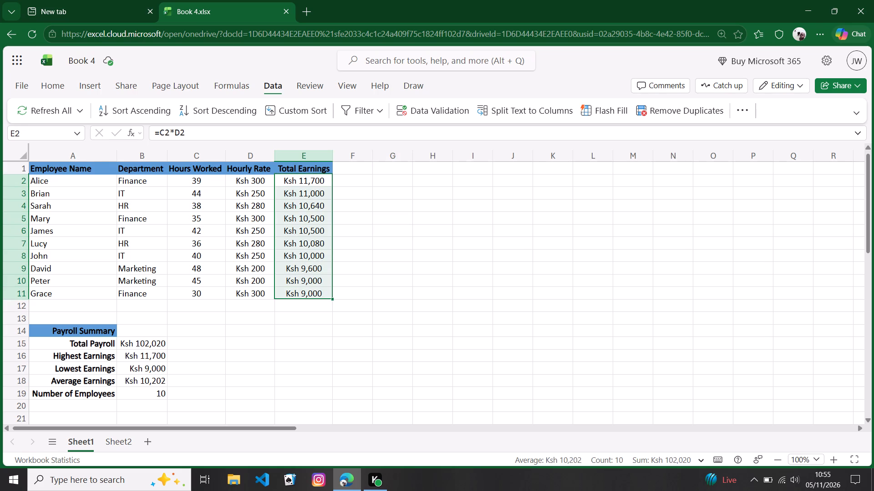
click(53, 86)
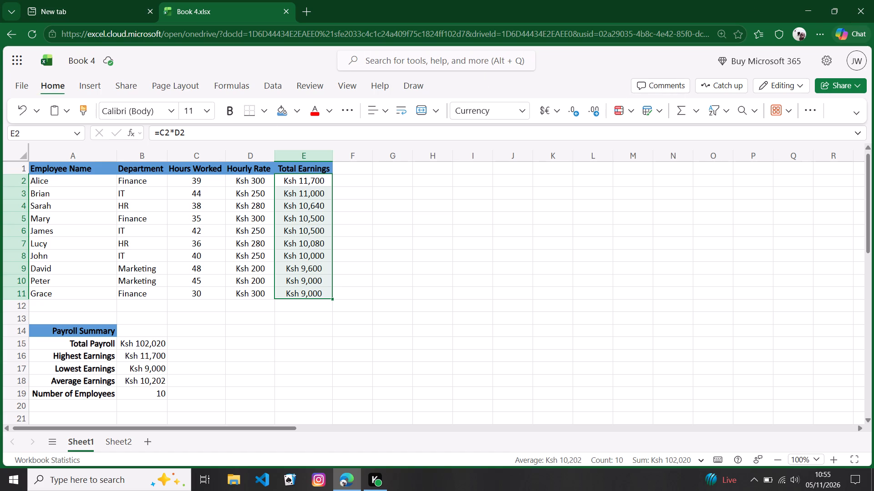
click(854, 114)
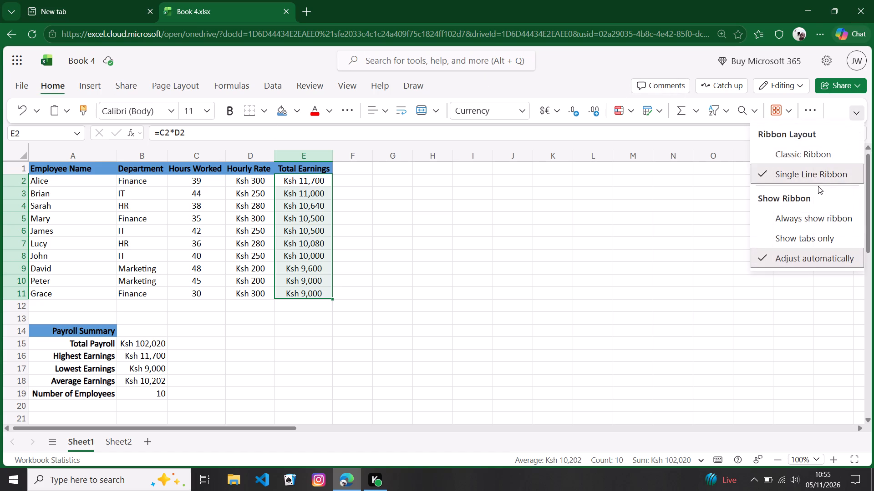
click(803, 156)
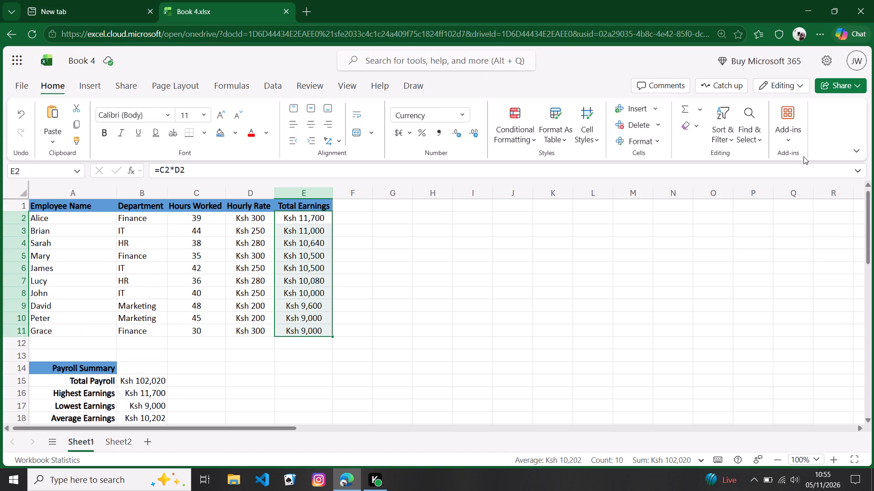
Add a Greater Than conditional formatting rule to E2:E11 that highlights values above 10,000 in the default light red style.
click(532, 140)
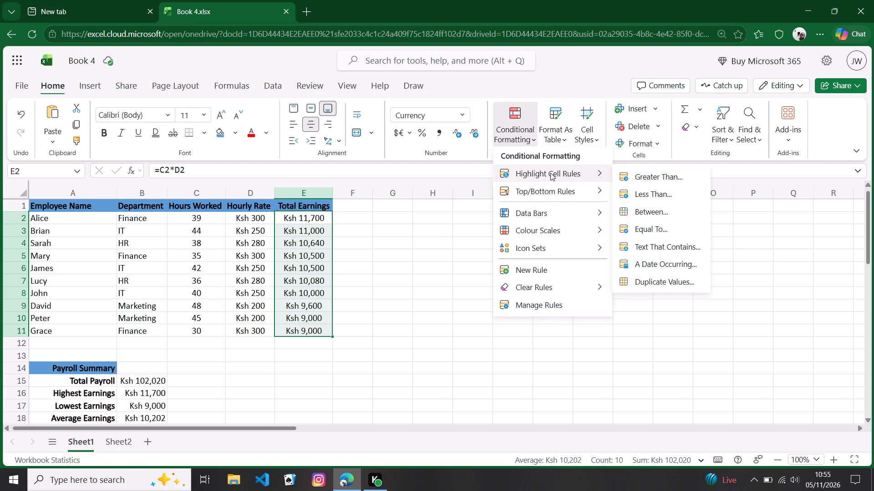
click(601, 173)
scroll(665, 254, down, 2)
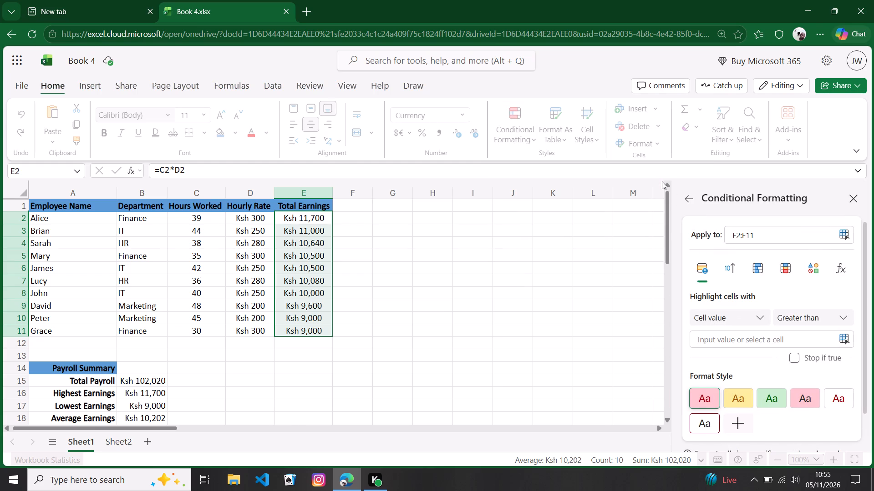
text(10)
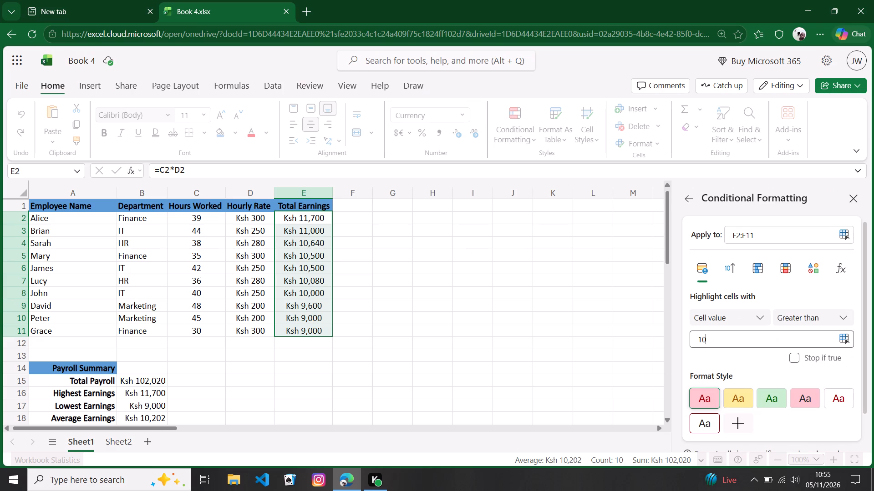
key(comma)
text(000)
key(Return)
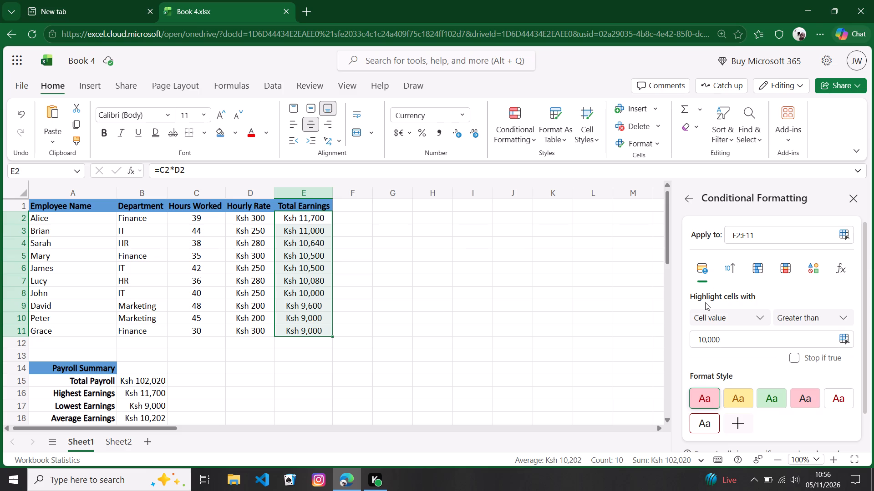
scroll(762, 316, down, 1)
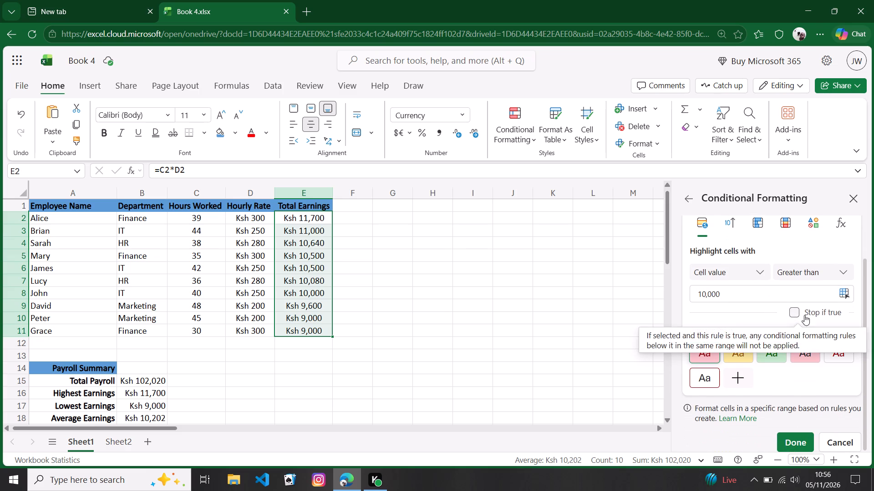
scroll(769, 322, down, 2)
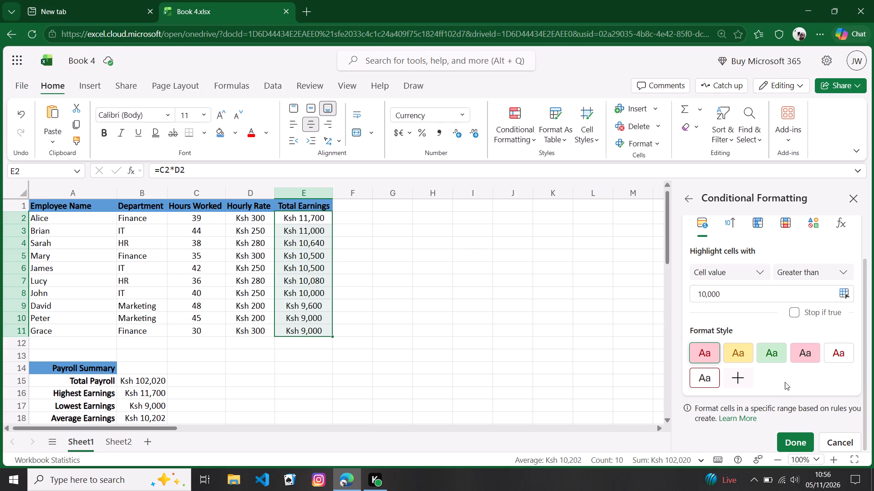
click(801, 442)
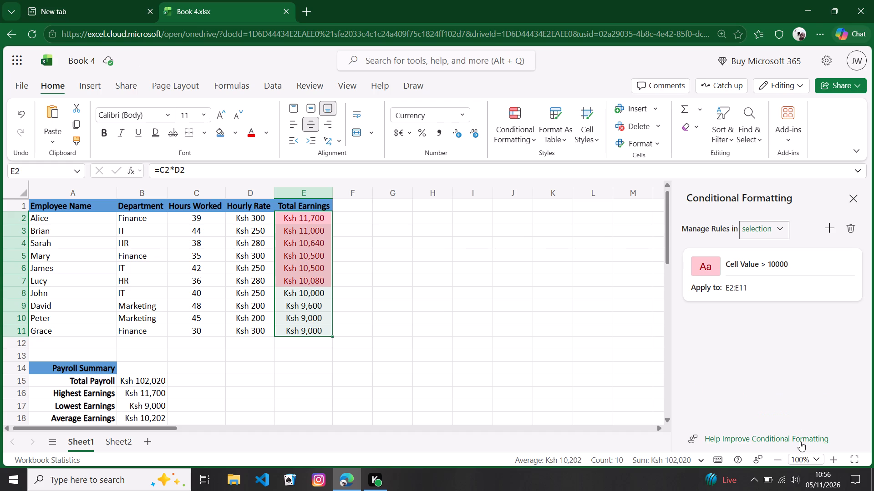
click(860, 200)
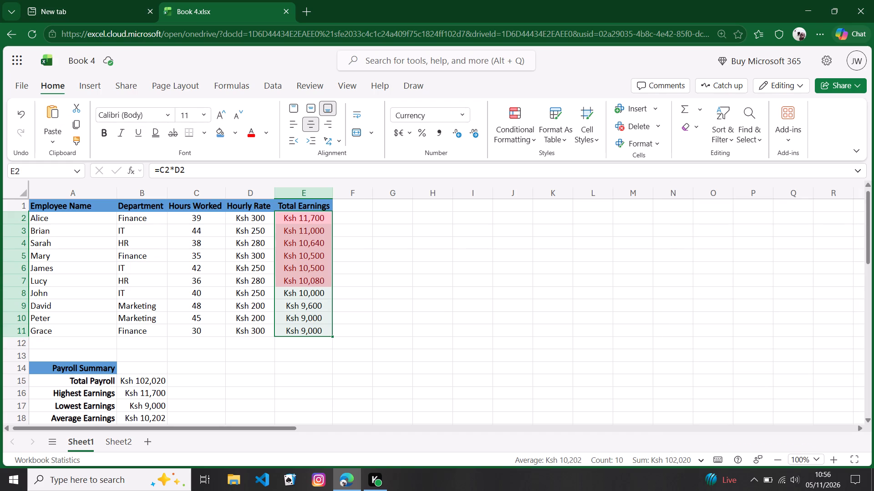
Apply the green theme fill colour to the highlighted Total Earnings cells E2:E7.
drag(283, 215, 287, 244)
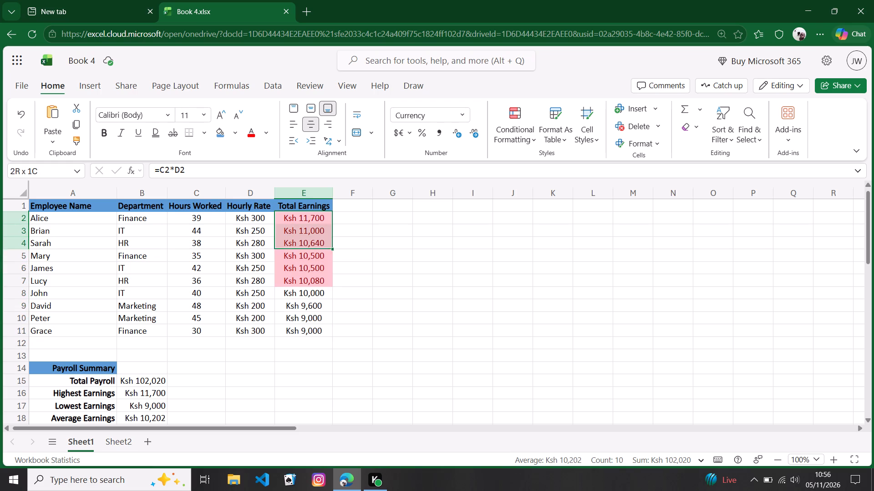
drag(287, 244, 289, 278)
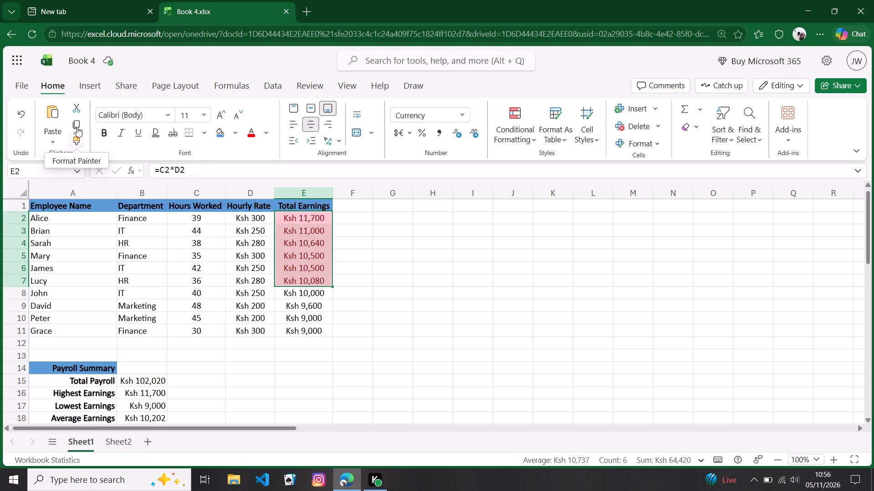
click(234, 136)
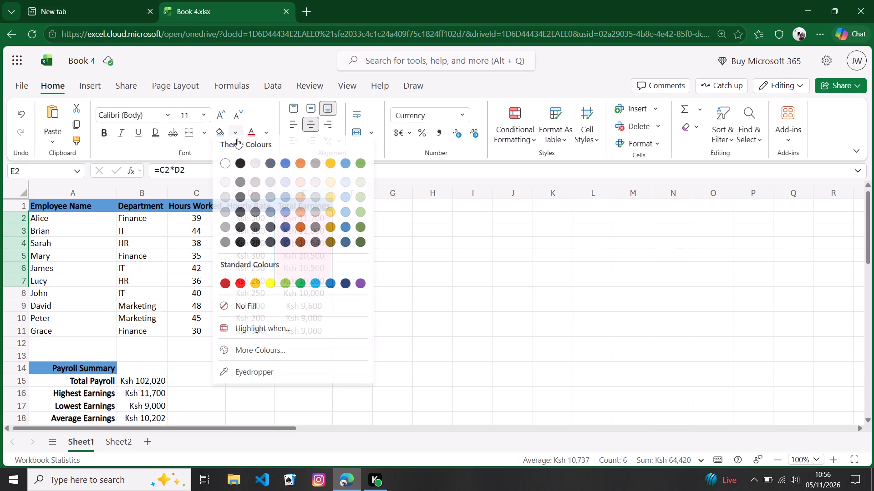
click(361, 168)
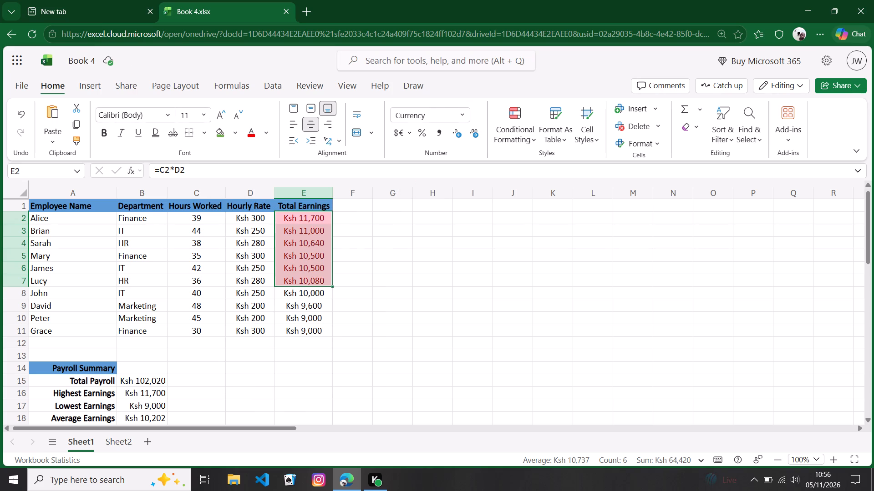
drag(280, 214, 309, 274)
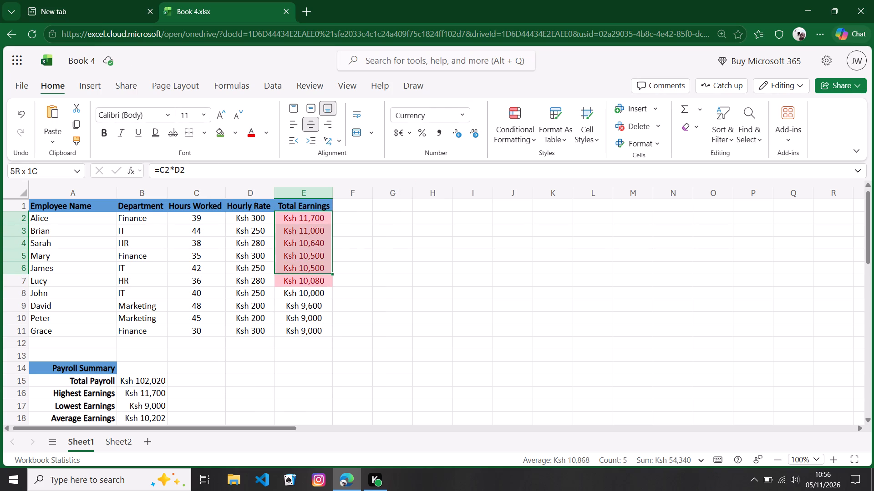
drag(309, 274, 312, 278)
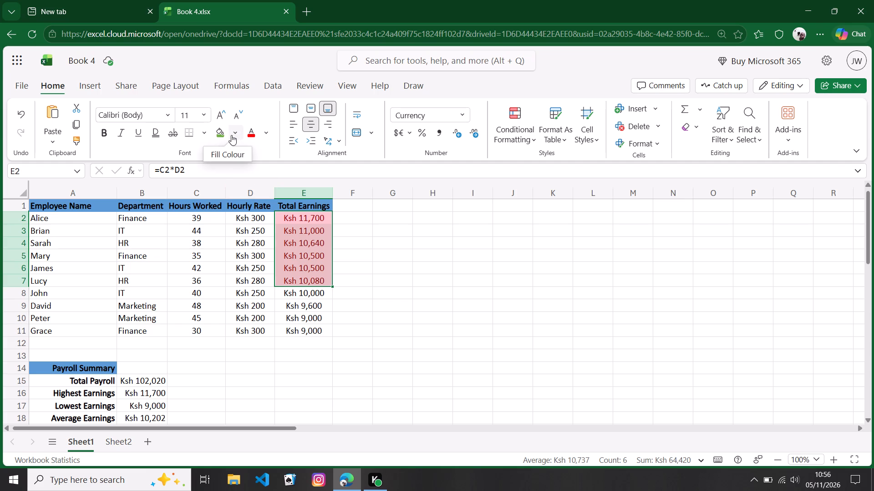
click(232, 135)
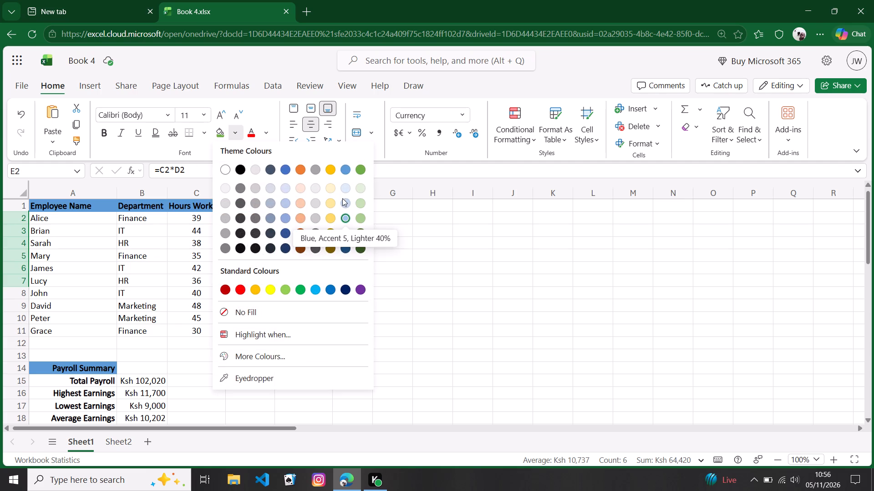
click(357, 171)
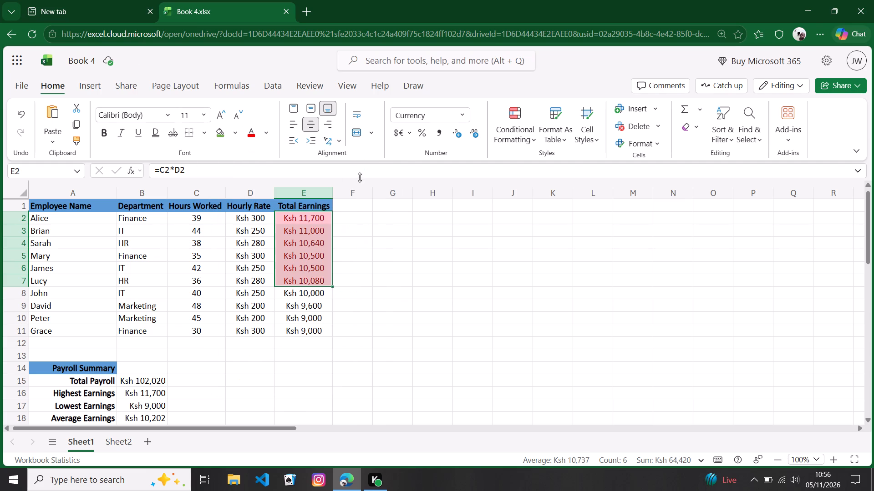
click(404, 247)
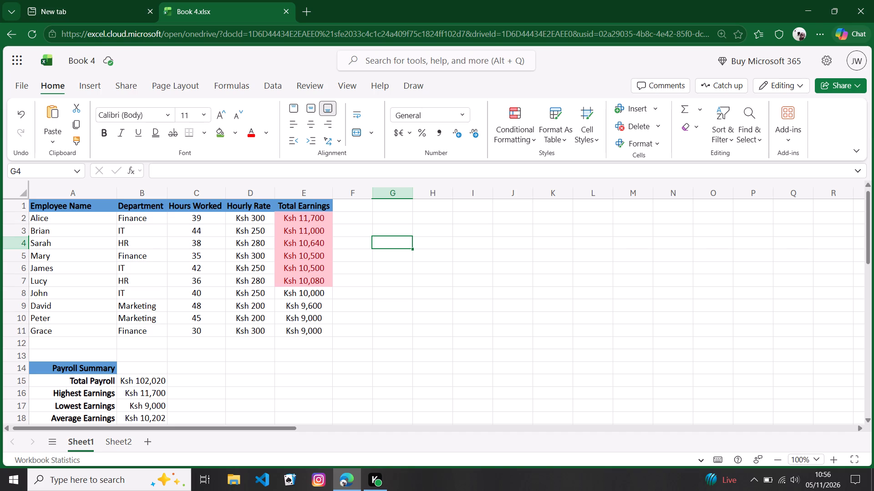
Add a Greater Than conditional formatting rule to Total Earnings E2:E11 that highlights values above 10,000 in the green style.
scroll(457, 285, down, 2)
scroll(458, 286, up, 3)
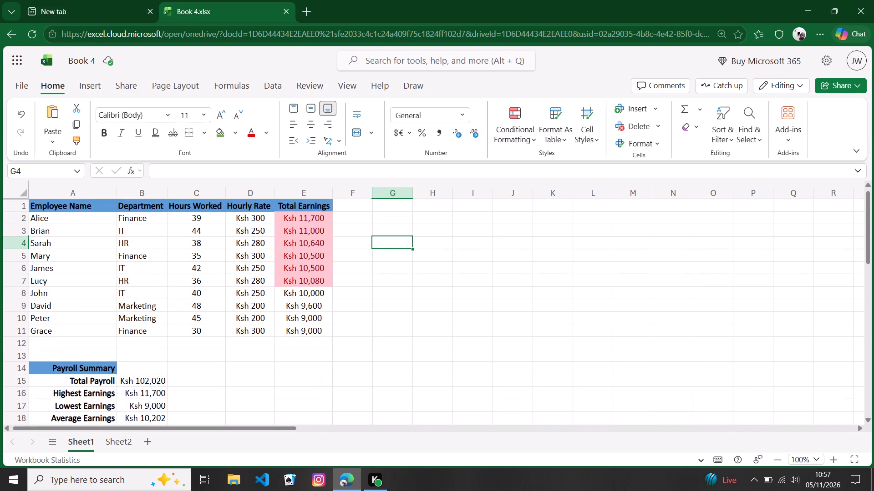
drag(285, 215, 295, 332)
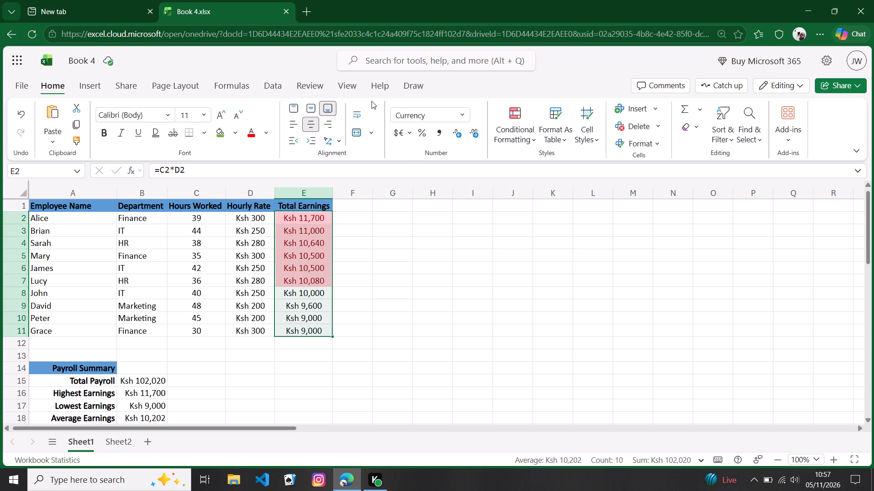
click(533, 140)
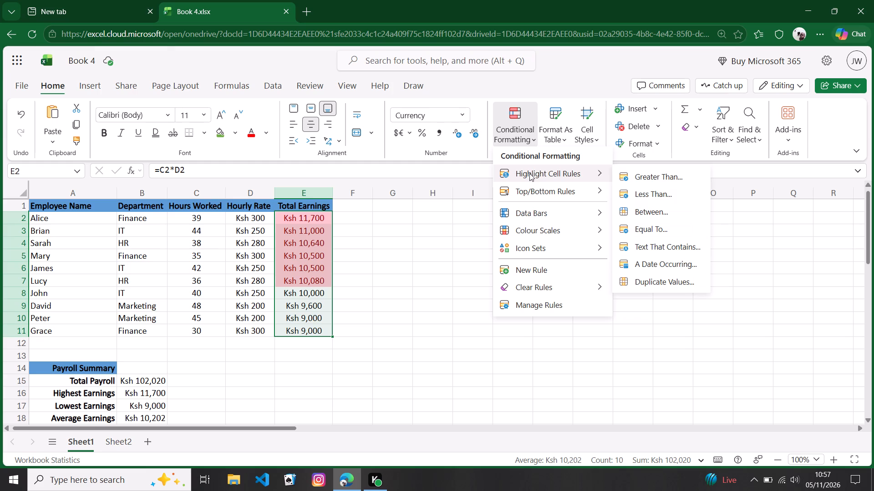
click(670, 172)
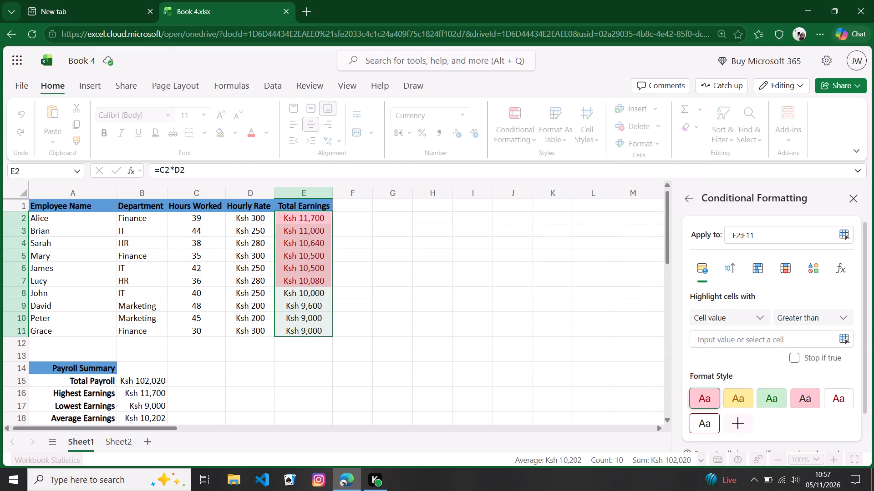
key(1)
key(0)
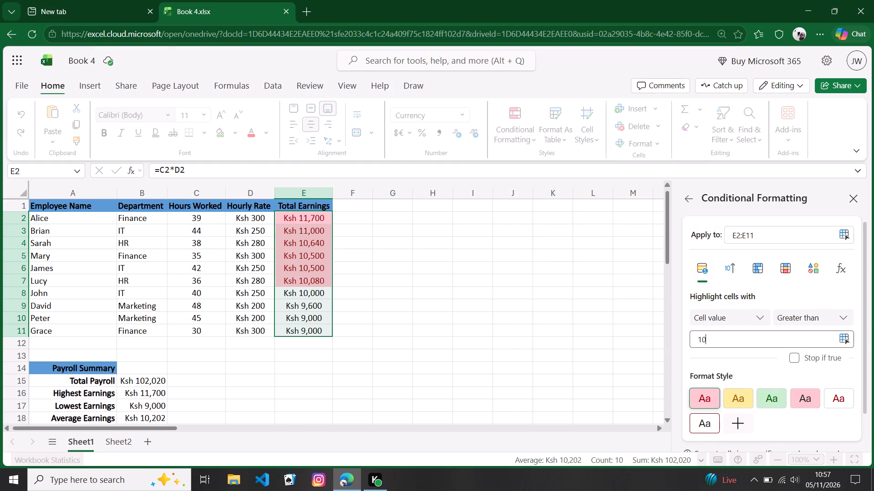
text(,000)
click(772, 395)
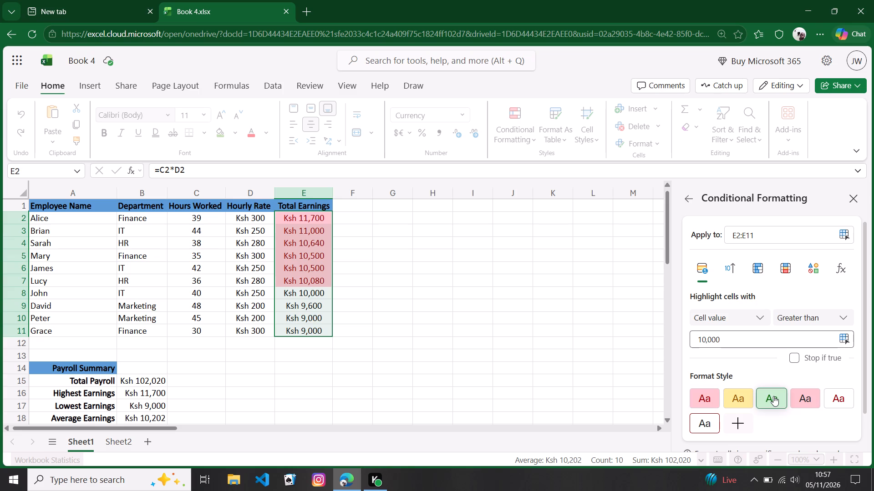
scroll(780, 421, down, 2)
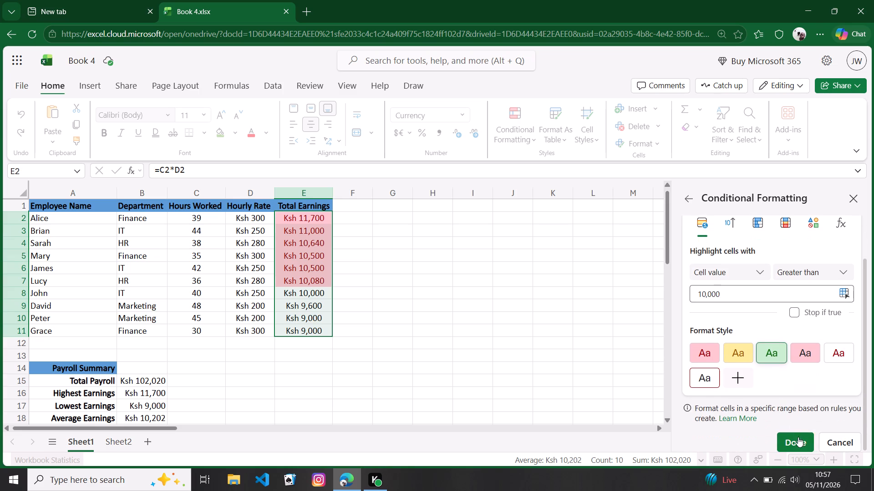
click(797, 439)
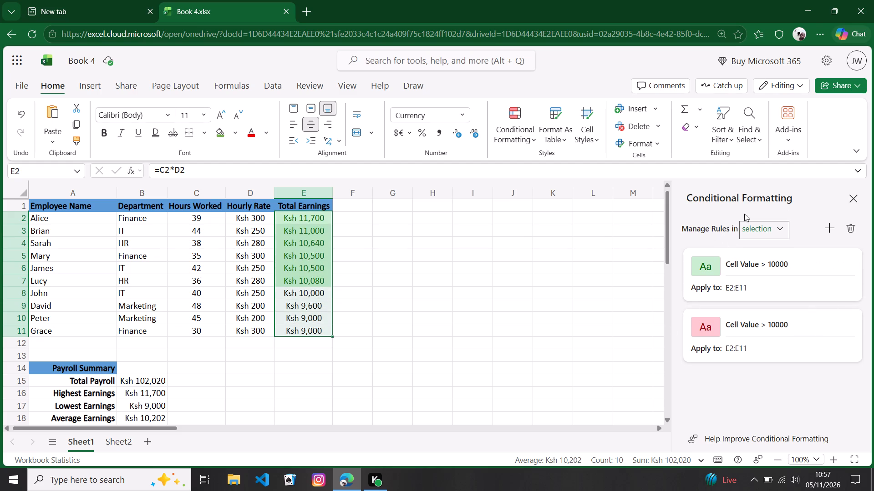
click(854, 200)
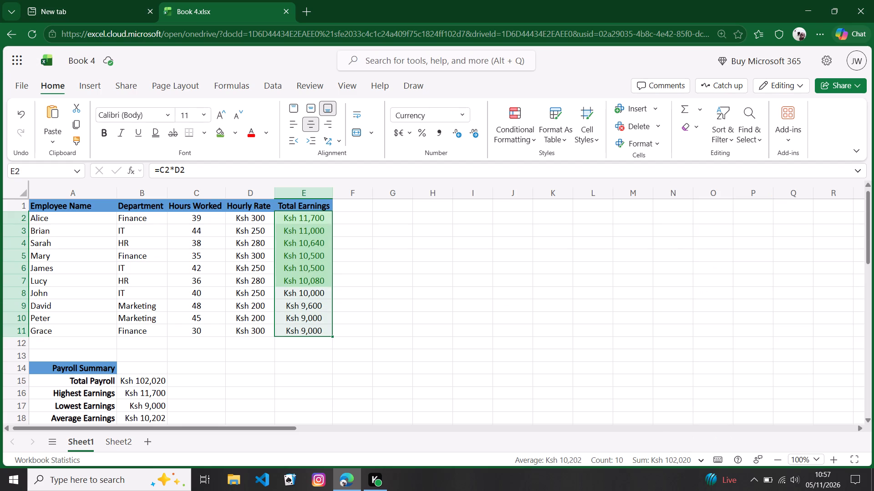
Turn on the Windows mobile hotspot and return to the workbook.
scroll(273, 246, down, 2)
click(861, 481)
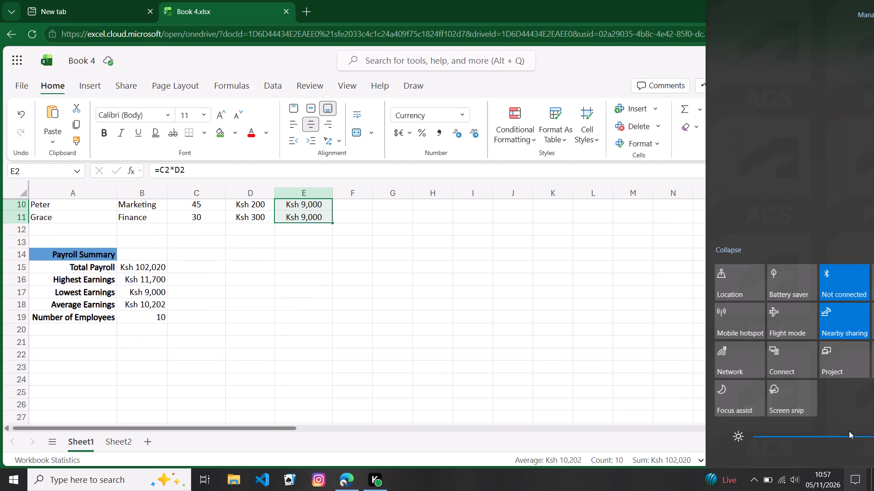
click(671, 326)
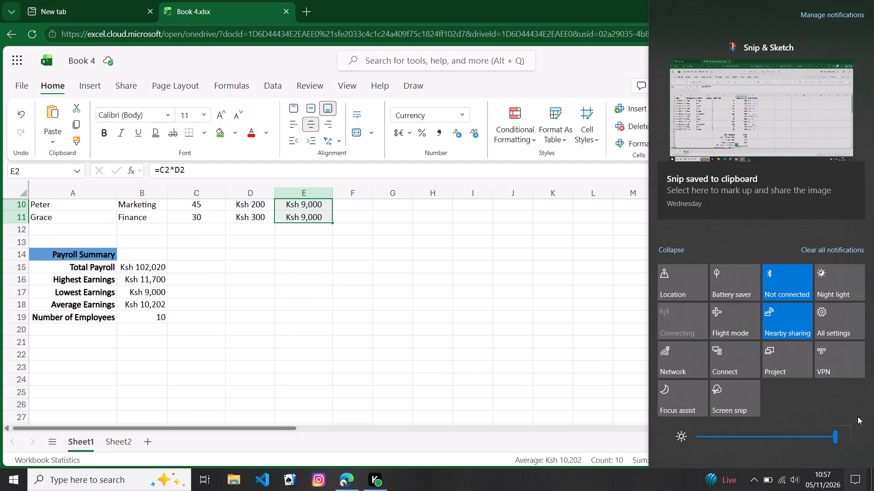
click(855, 475)
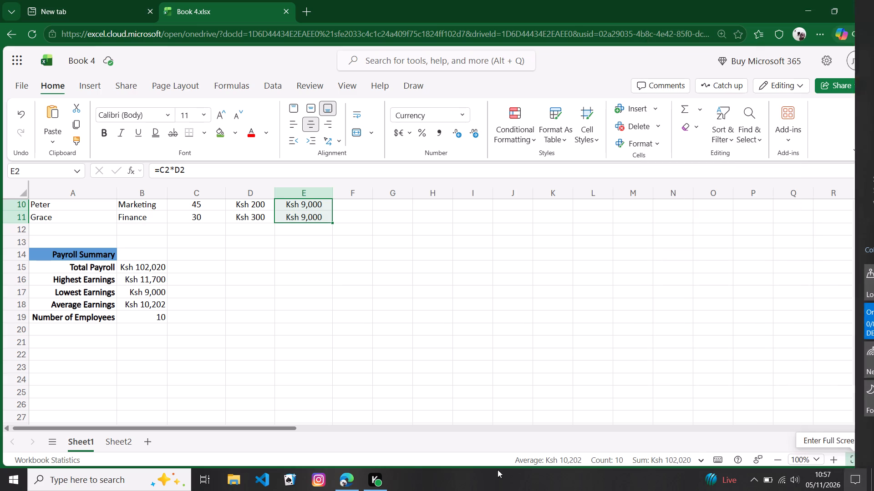
Review the payroll table and Payroll Summary on Sheet1 and the IT employee table on Sheet2.
scroll(330, 321, up, 4)
scroll(331, 324, down, 2)
scroll(332, 325, up, 2)
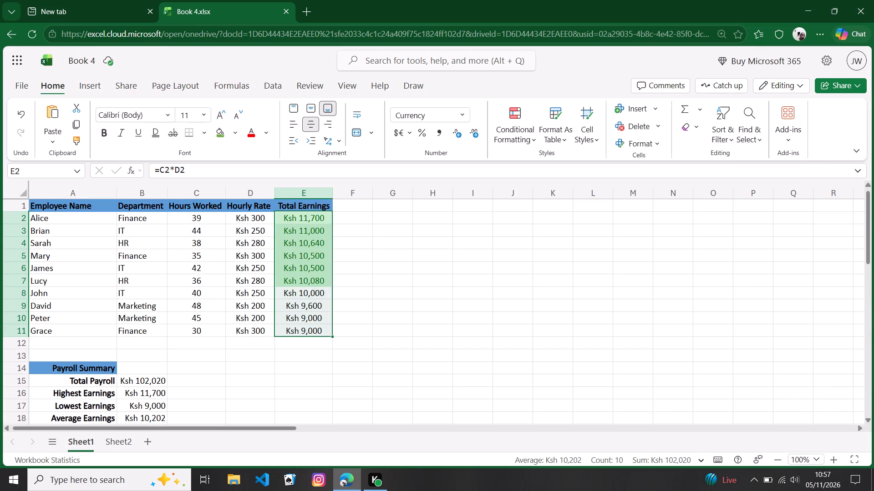
scroll(333, 326, up, 3)
scroll(334, 327, down, 1)
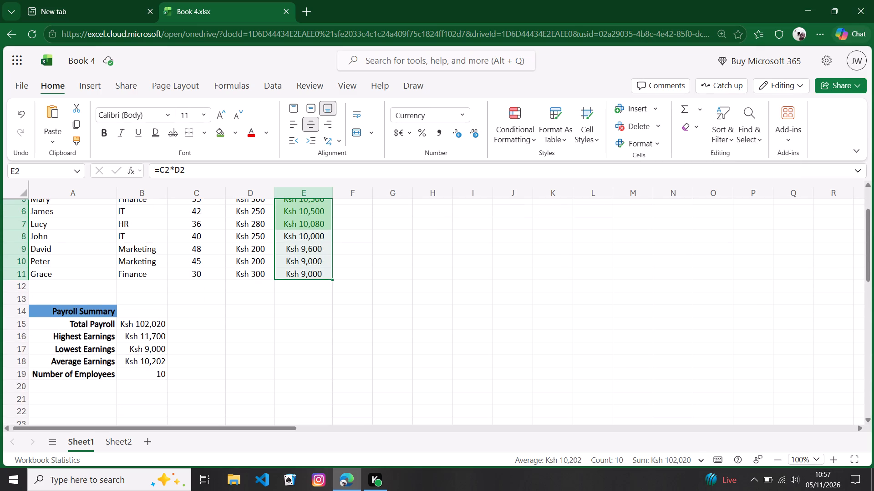
scroll(332, 319, up, 4)
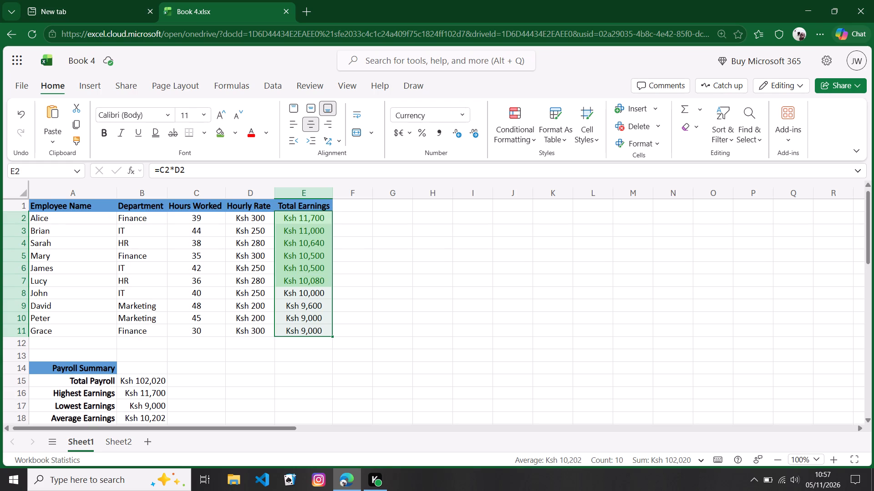
click(109, 441)
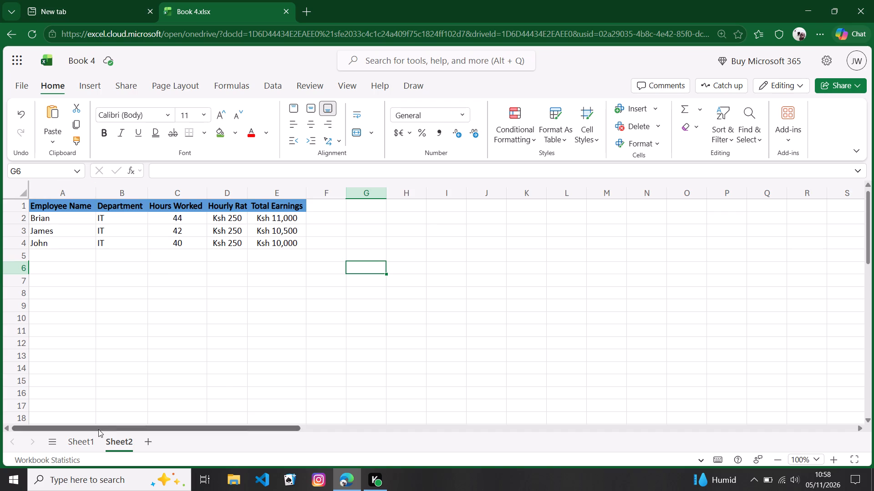
click(92, 442)
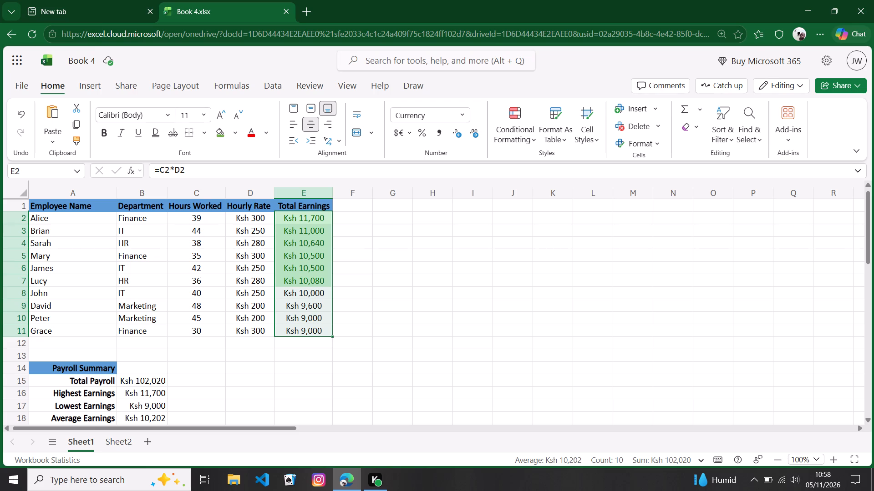
scroll(319, 191, down, 2)
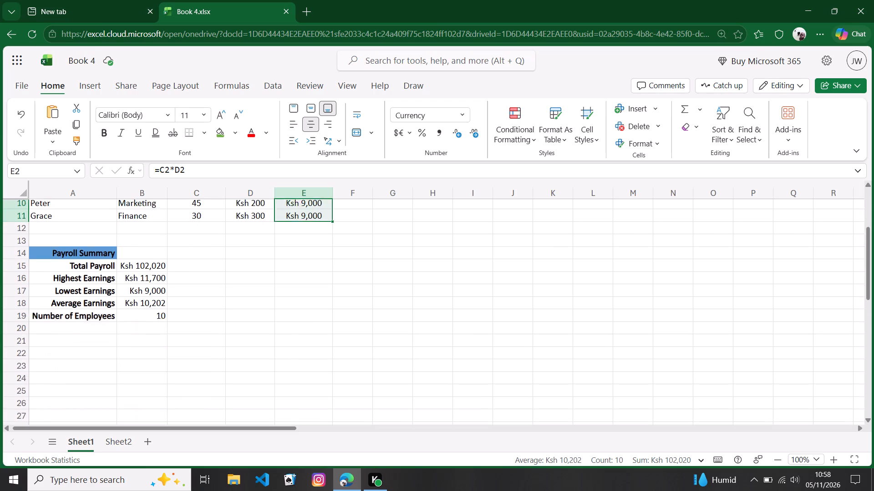
scroll(336, 255, down, 2)
scroll(336, 259, up, 8)
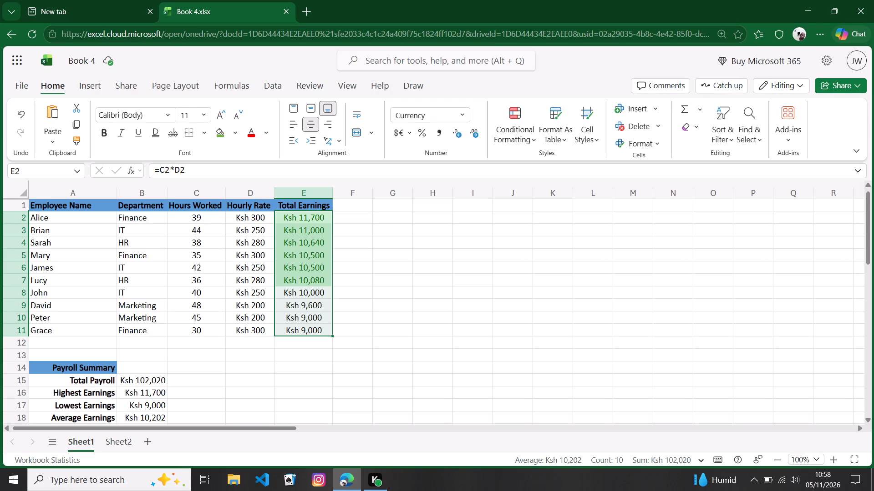
scroll(365, 265, up, 1)
scroll(460, 385, down, 3)
scroll(457, 381, up, 3)
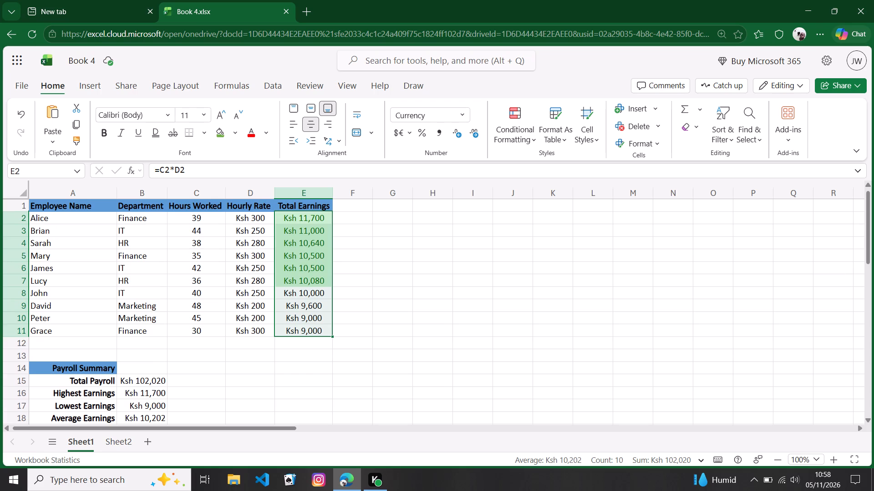
scroll(469, 356, up, 2)
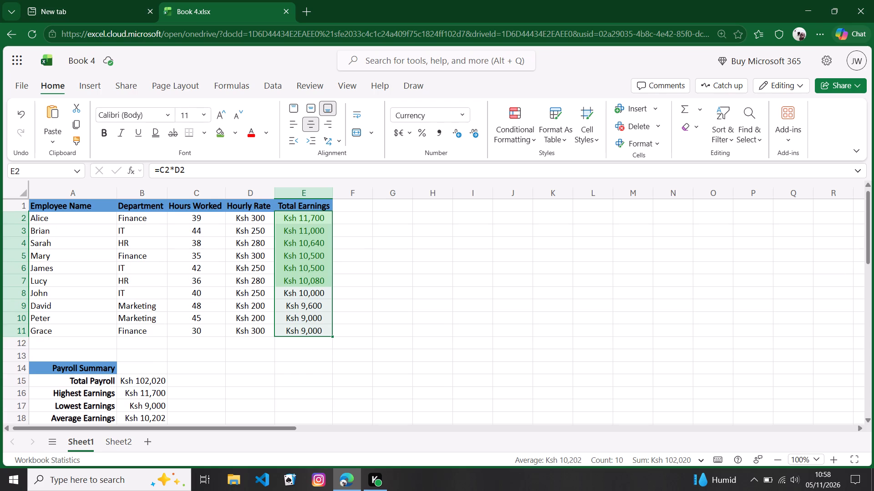
Enter the header Employee Name in G1 of Sheet1 and autofit column G to its text.
click(391, 209)
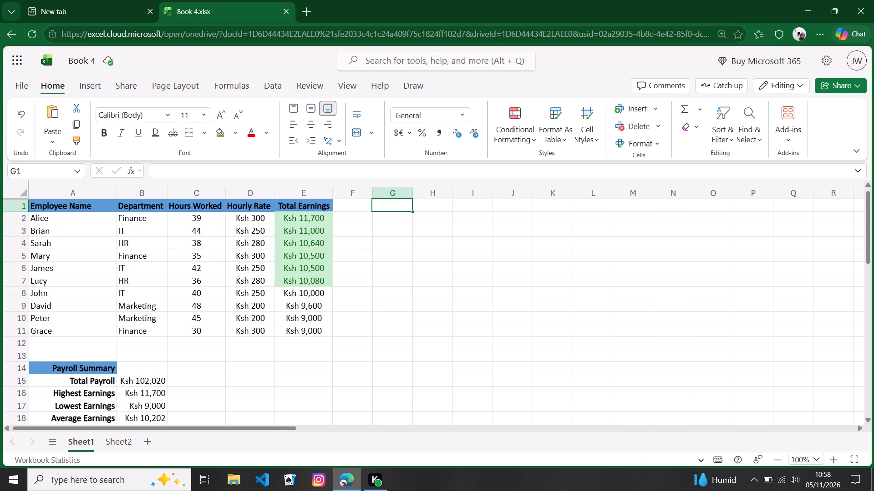
click(391, 209)
double_click(391, 209)
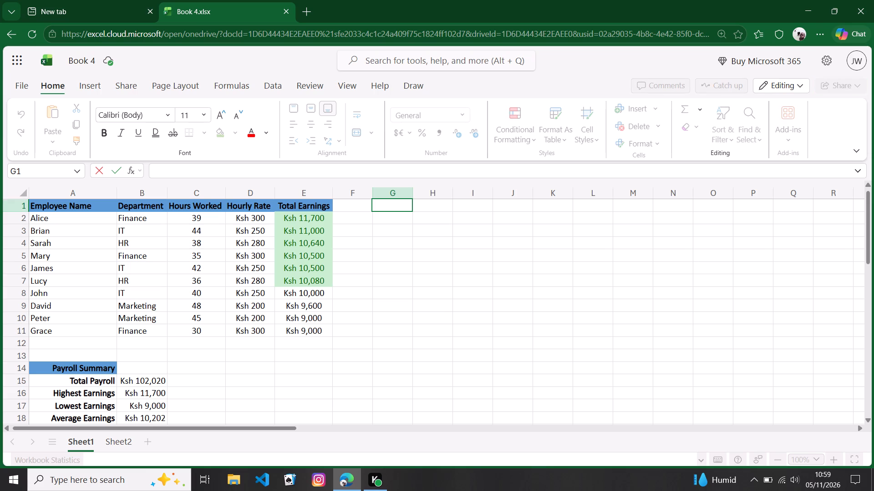
key(e)
text(mployee)
key(space)
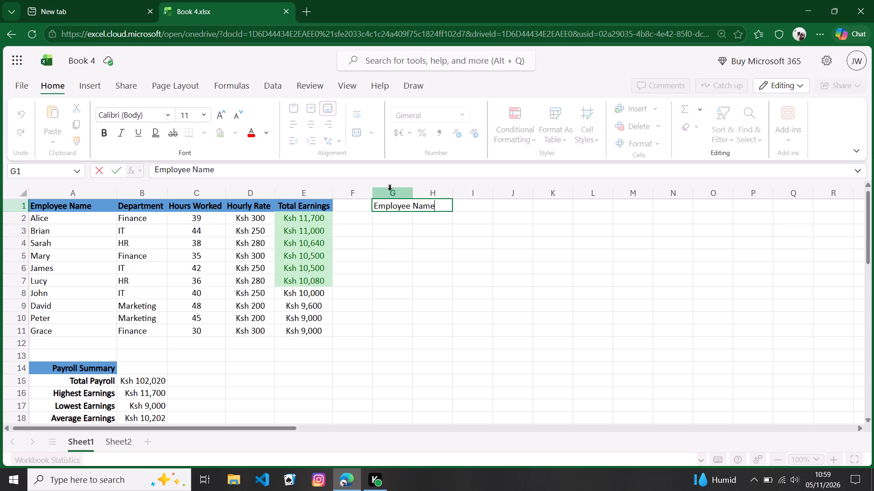
click(408, 194)
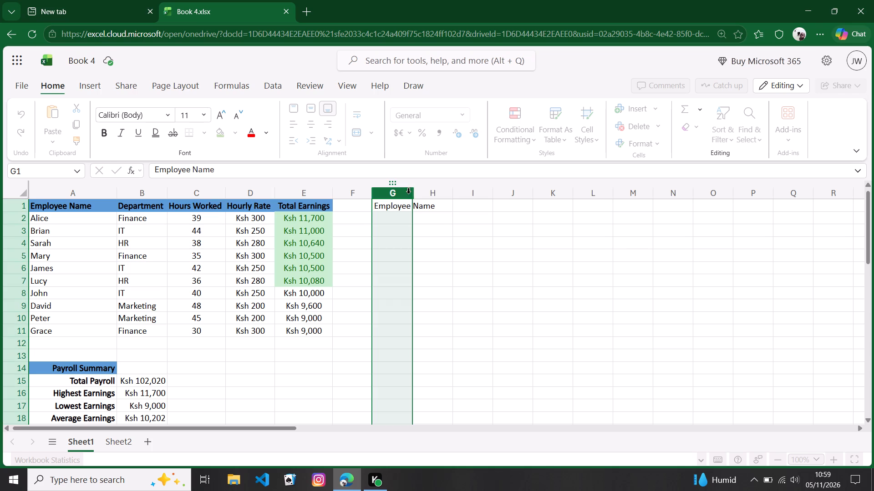
double_click(411, 195)
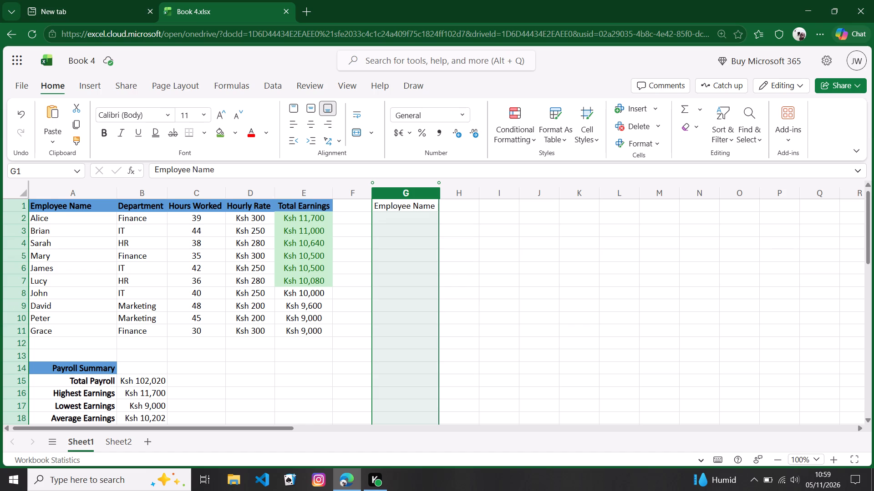
Fill G2:G5 under the Employee Name header with Alice, Brian, Sarah and Mary.
double_click(396, 221)
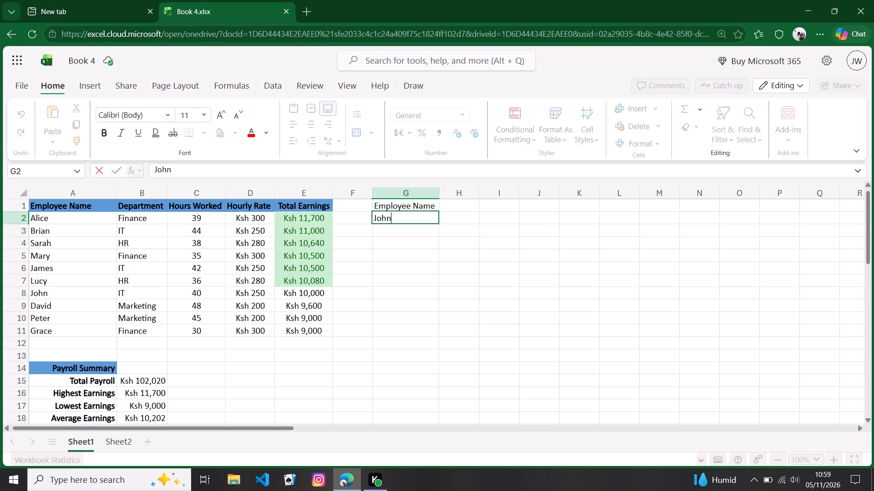
key(BackSpace)
key(BackSpace)
key(BackSpace)
key(BackSpace)
text(li)
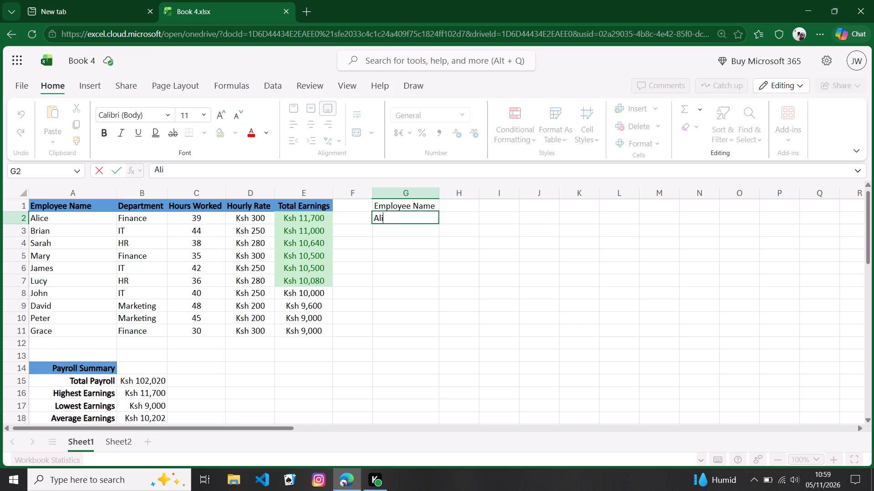
text(ce)
key(Return)
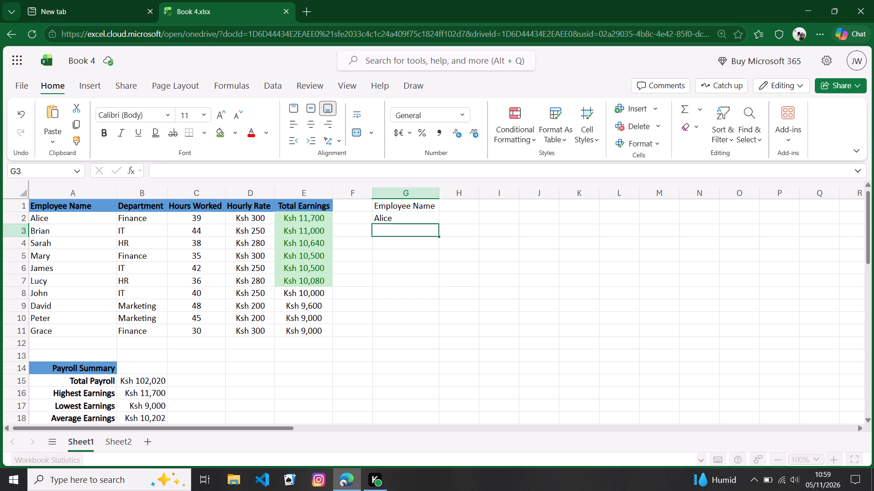
text(rian)
key(Return)
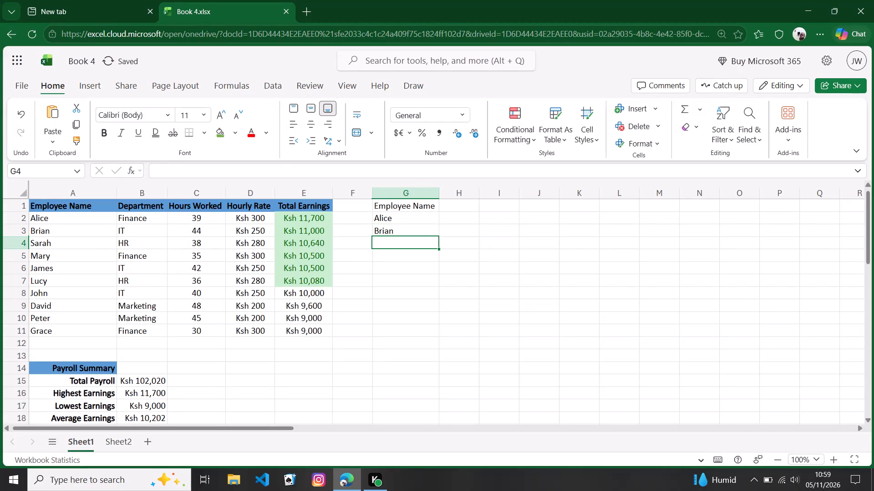
text(arah)
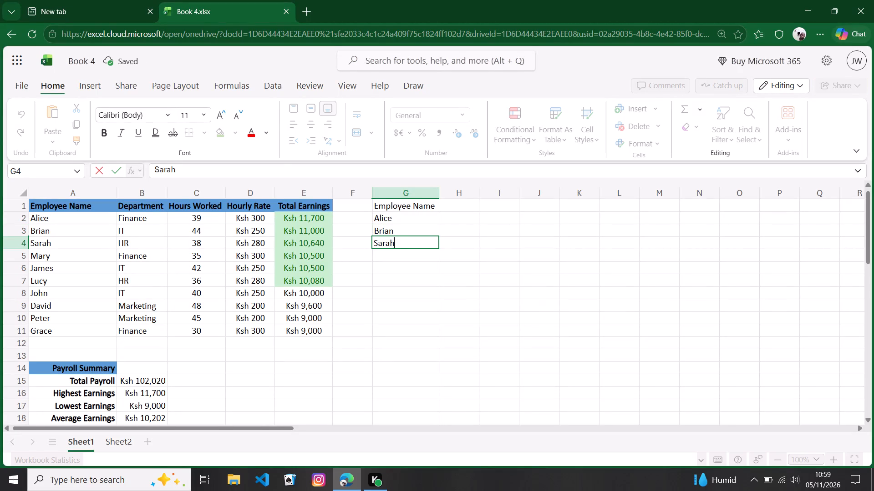
key(Return)
text(ary)
key(Return)
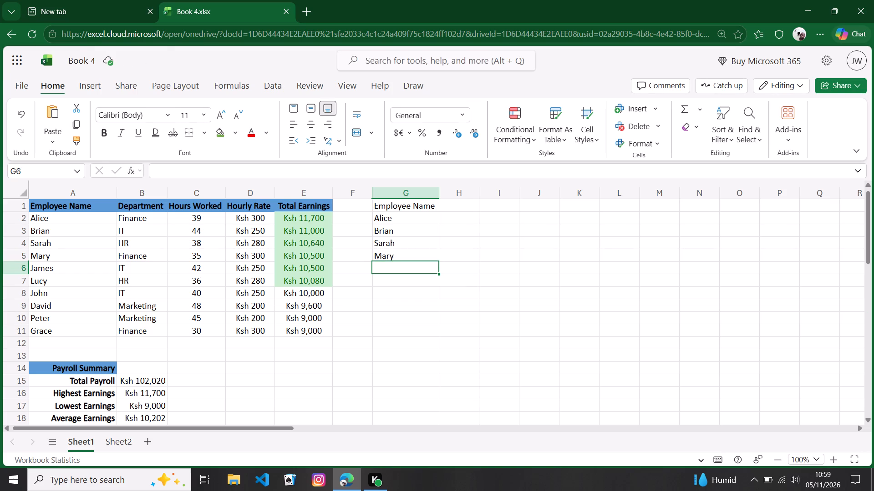
Copy the remaining employee names, James through Grace, from A6:A11 and paste them into G6:G11.
drag(46, 269, 55, 322)
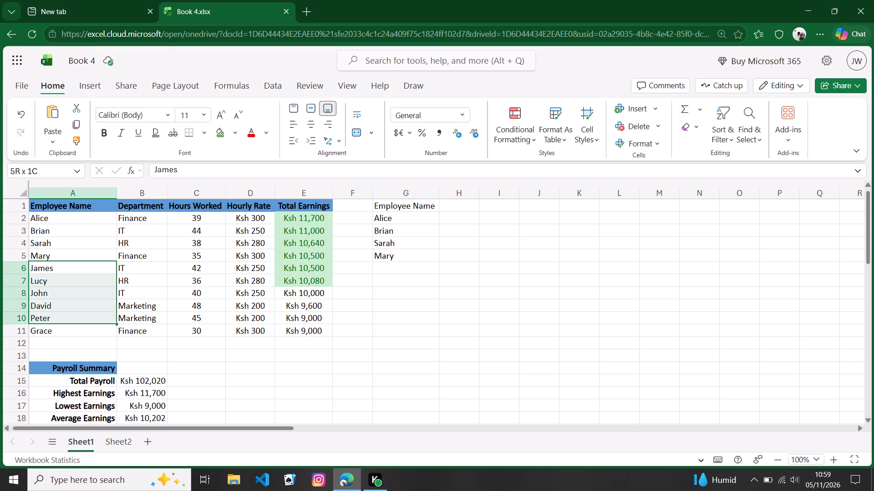
drag(55, 322, 55, 328)
right_click(65, 305)
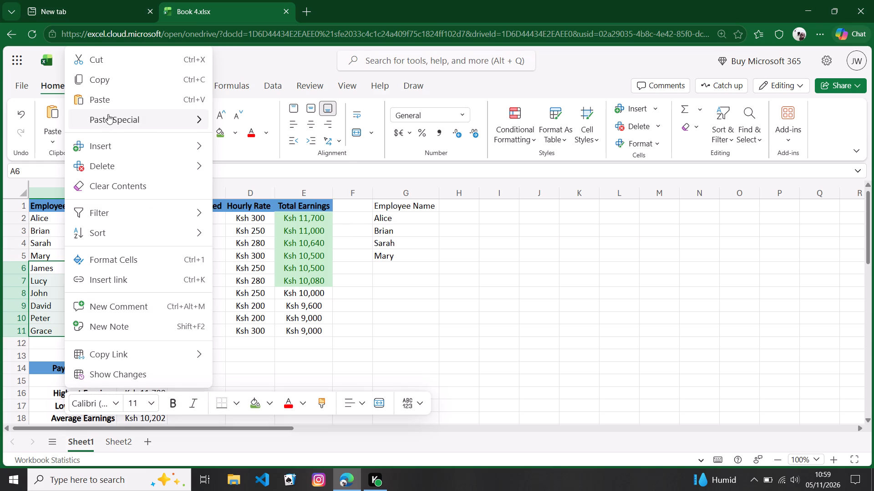
click(102, 80)
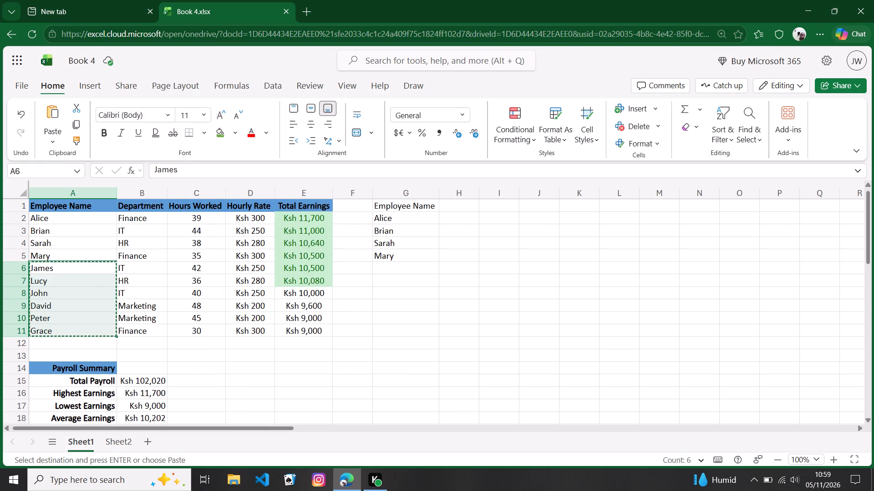
click(383, 268)
right_click(383, 268)
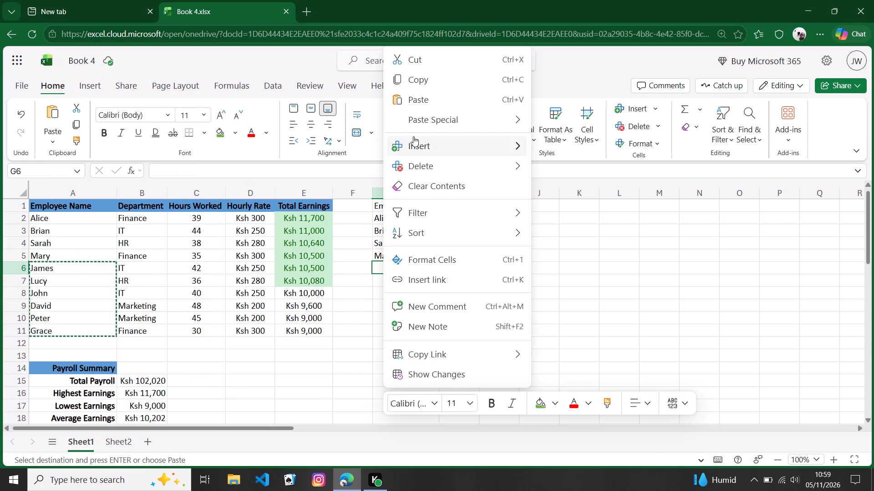
click(409, 100)
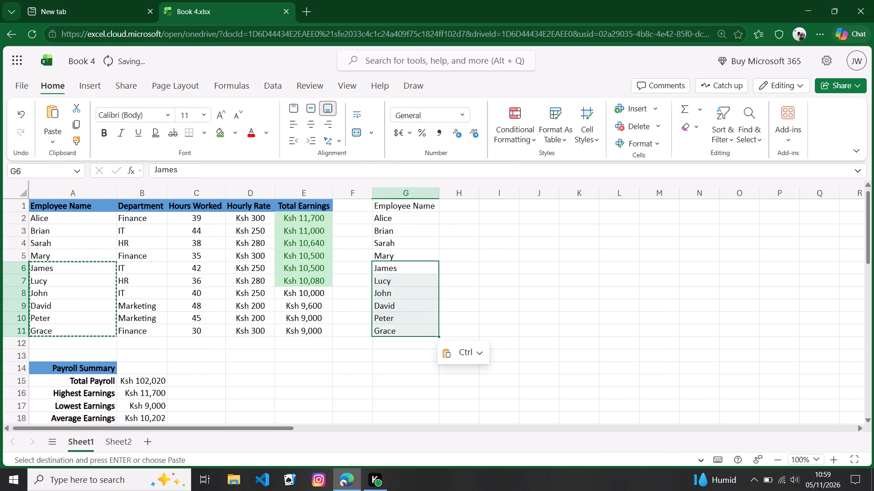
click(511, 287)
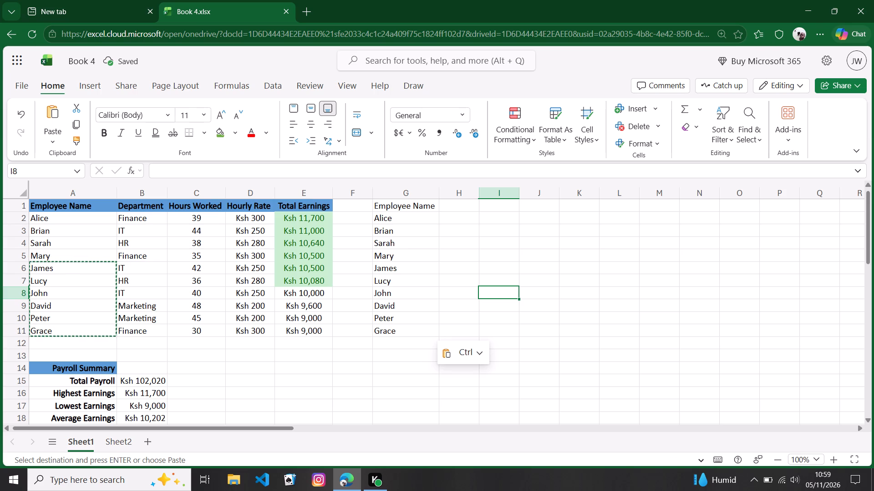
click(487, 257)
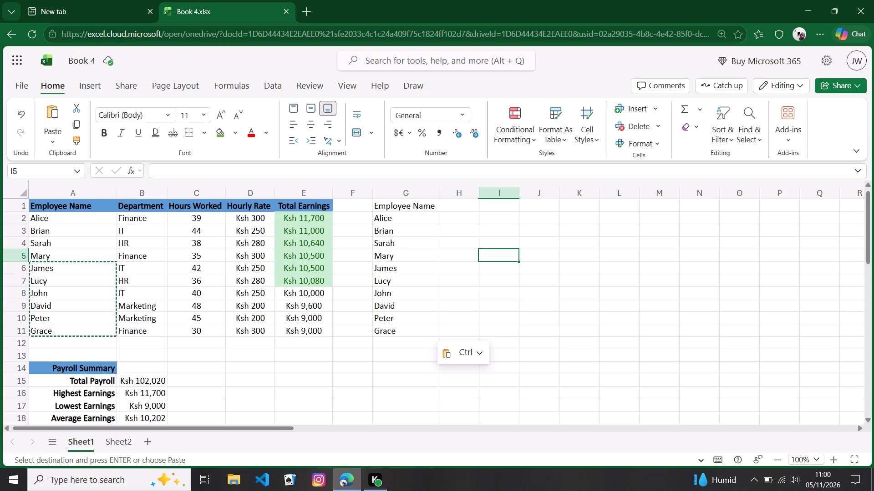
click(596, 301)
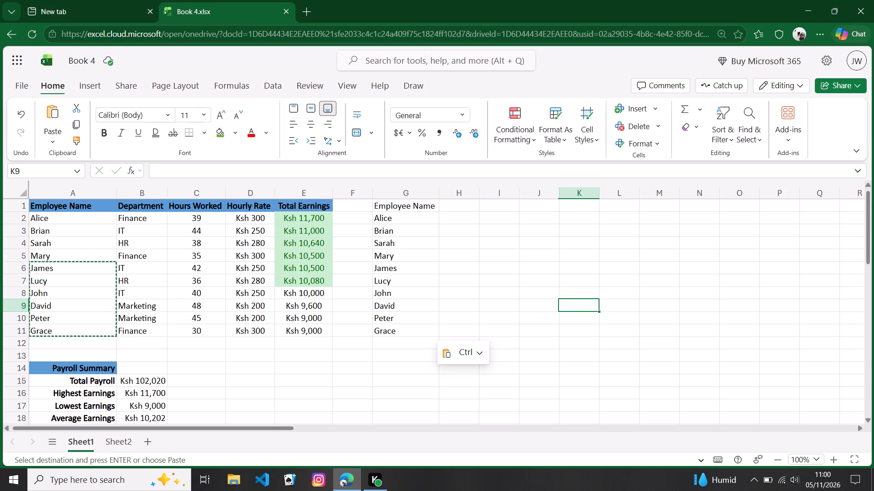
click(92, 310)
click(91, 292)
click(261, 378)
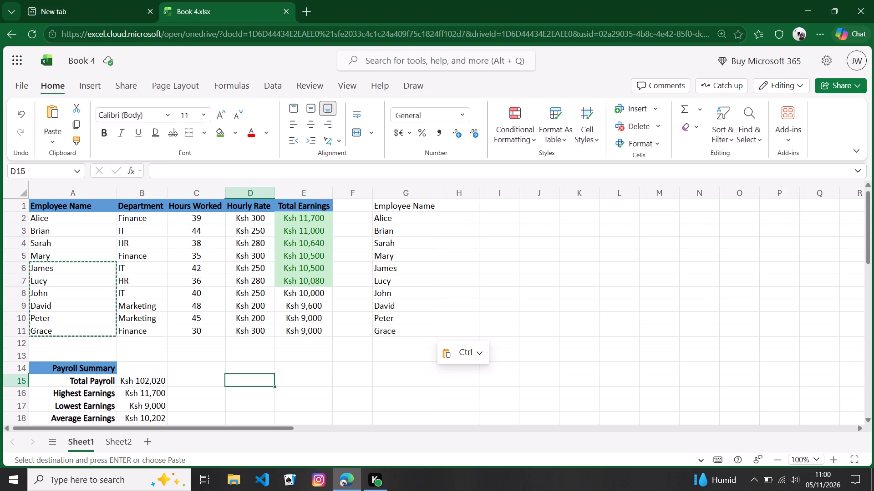
Enter the header Total Earnings in H1 and autofit column H to its text.
double_click(453, 210)
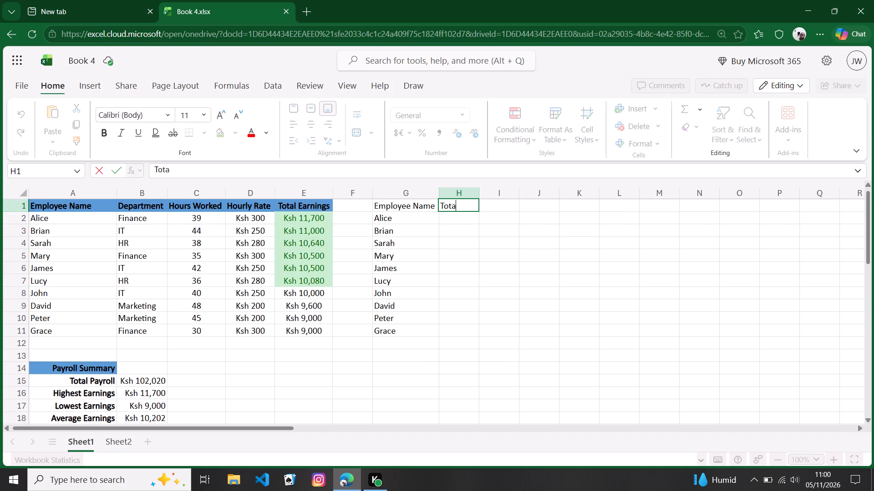
text(arnings)
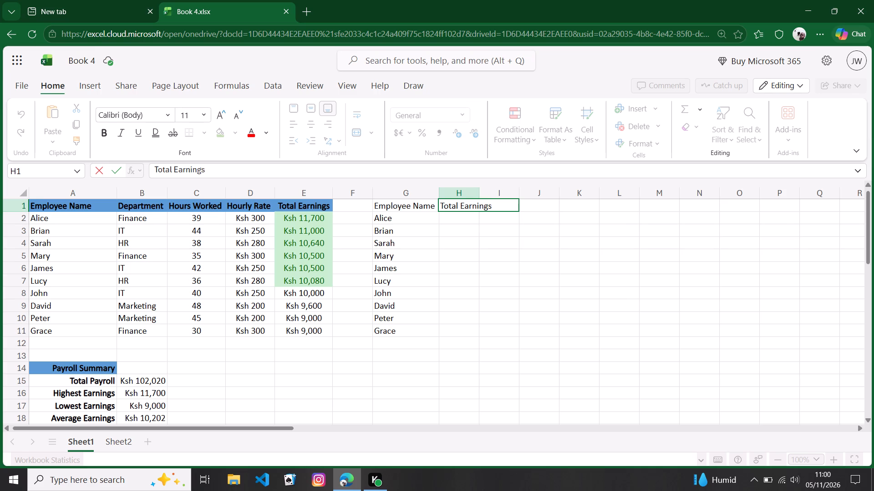
click(468, 192)
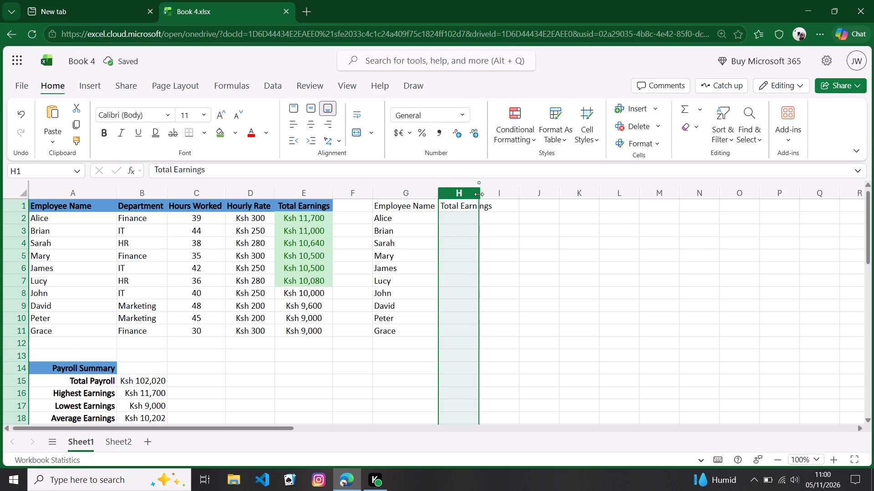
double_click(481, 194)
click(539, 236)
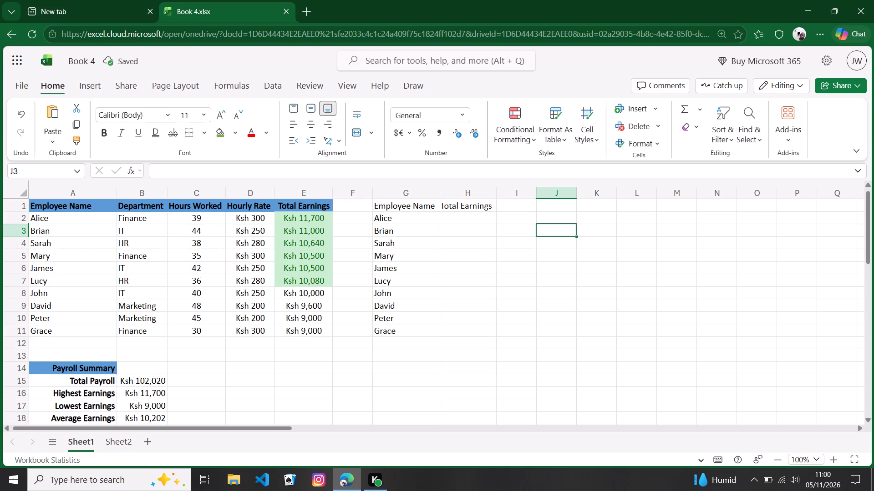
Copy the Total Earnings cells E2:E11 and paste them into H2:H11 beside the new employee list.
drag(302, 213, 309, 307)
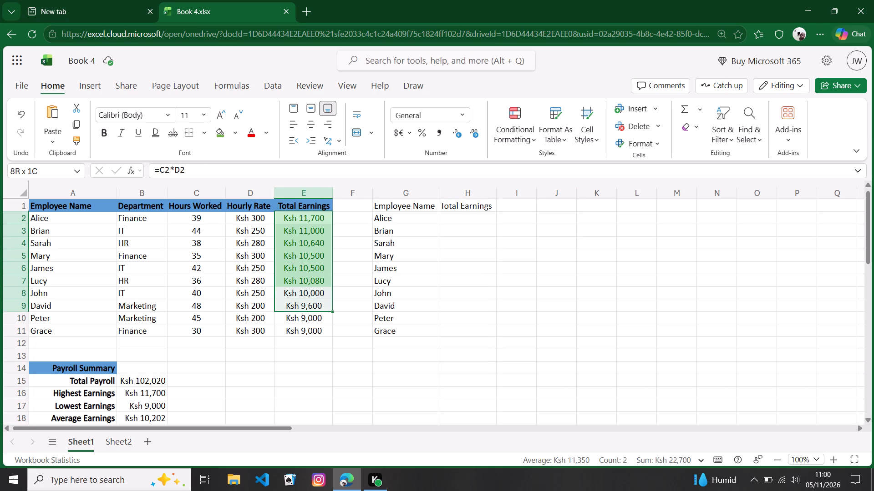
drag(309, 307, 311, 326)
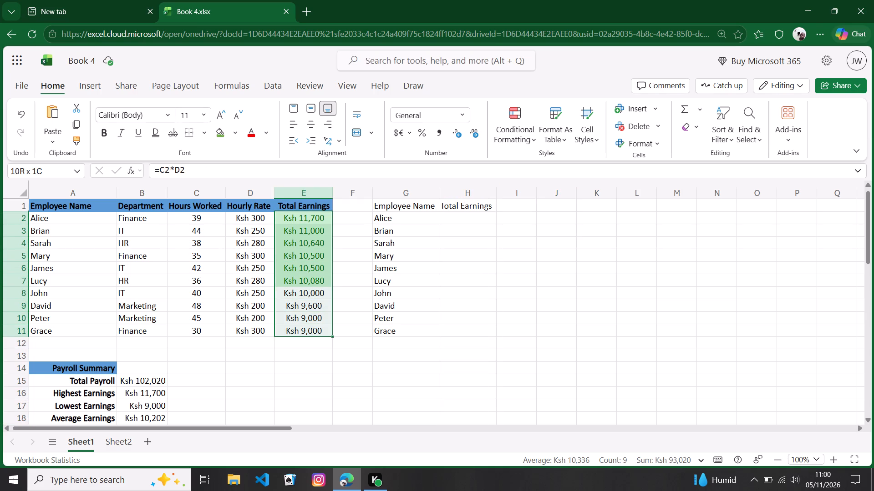
drag(311, 326, 312, 326)
right_click(307, 289)
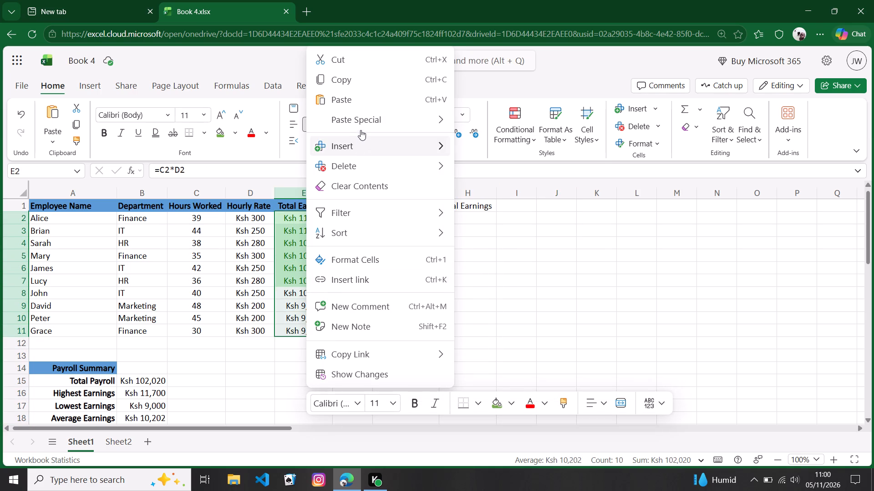
click(358, 84)
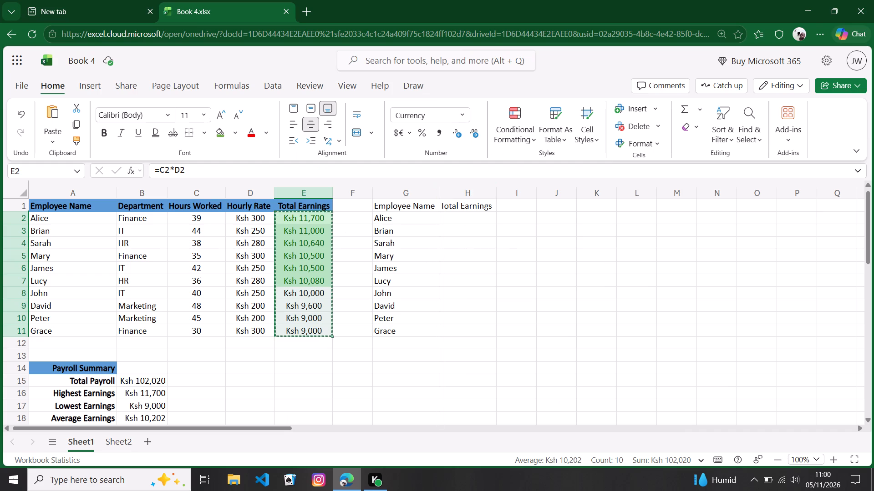
click(452, 219)
right_click(452, 219)
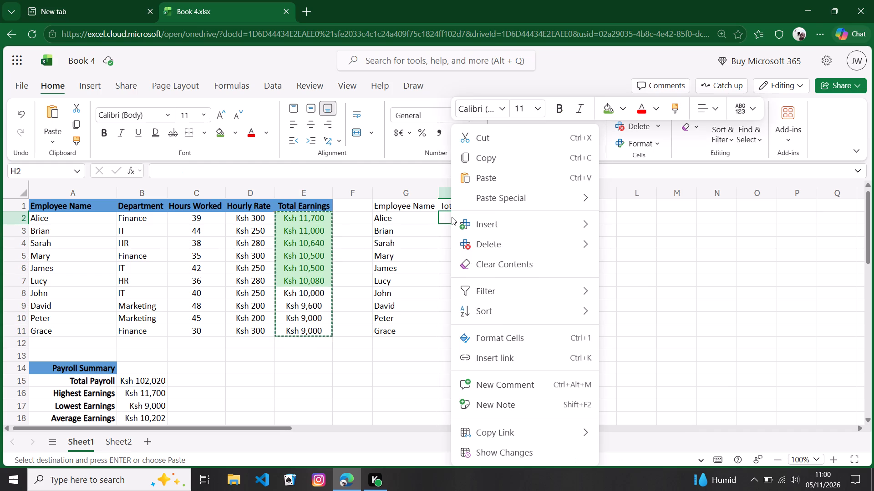
click(468, 183)
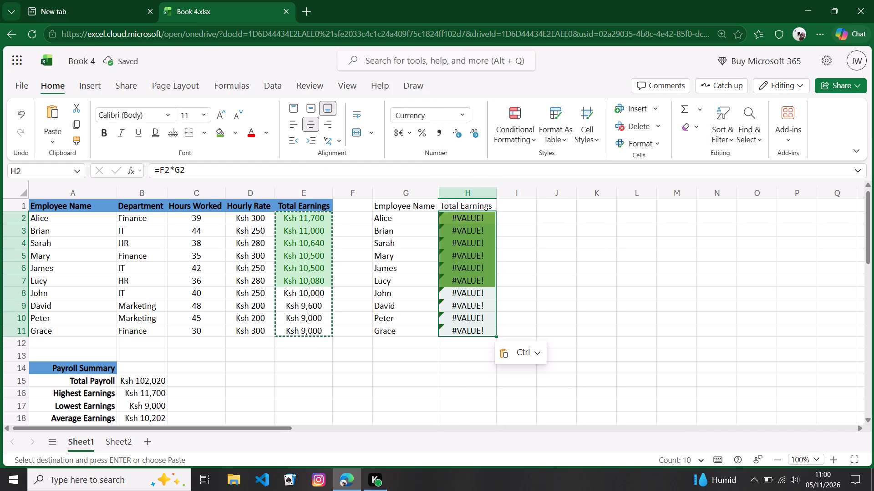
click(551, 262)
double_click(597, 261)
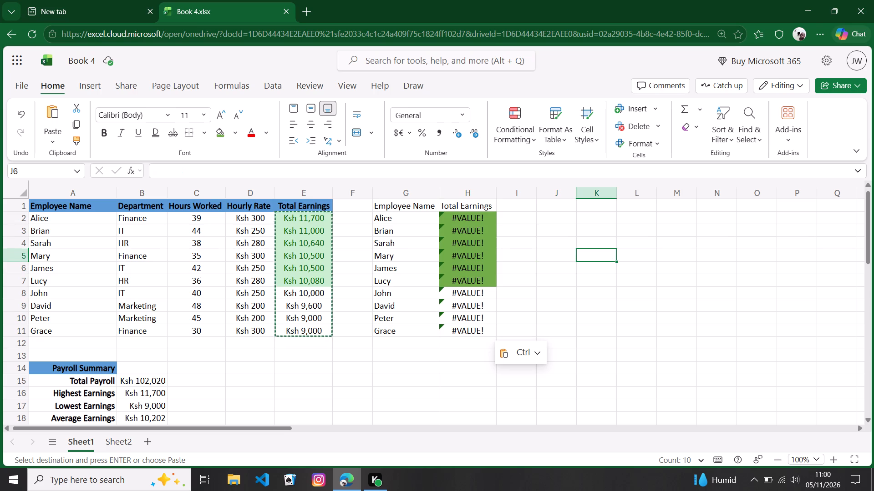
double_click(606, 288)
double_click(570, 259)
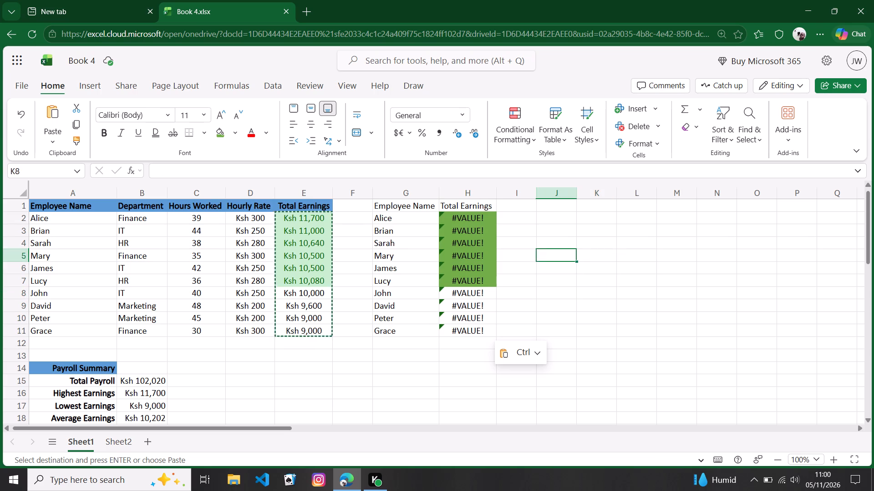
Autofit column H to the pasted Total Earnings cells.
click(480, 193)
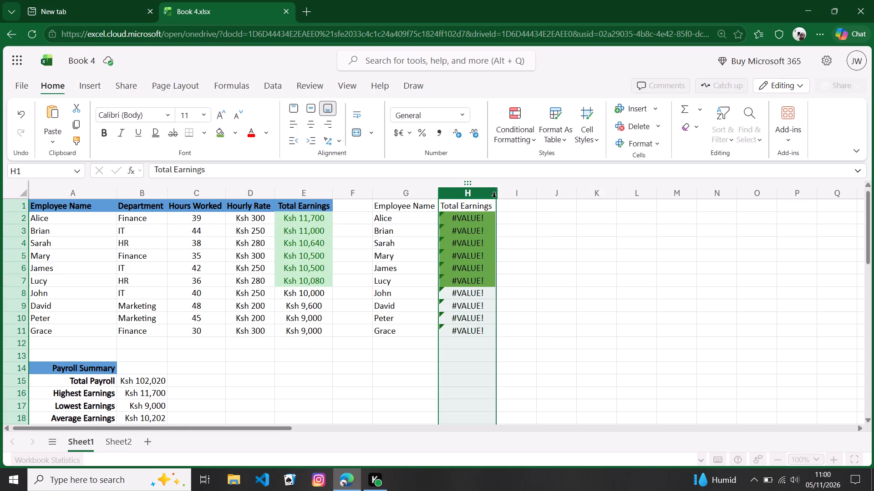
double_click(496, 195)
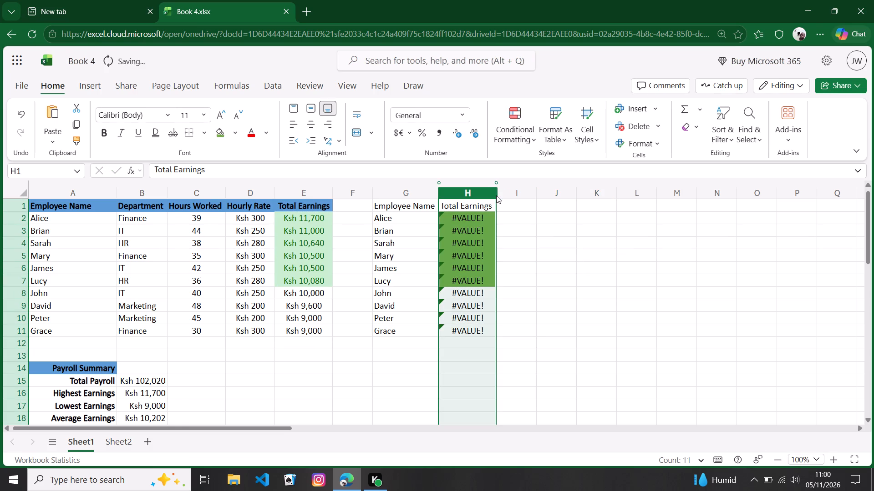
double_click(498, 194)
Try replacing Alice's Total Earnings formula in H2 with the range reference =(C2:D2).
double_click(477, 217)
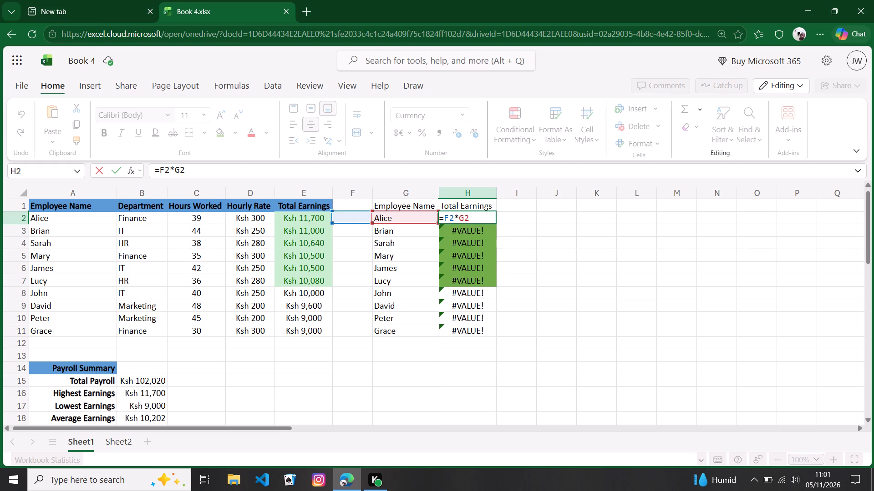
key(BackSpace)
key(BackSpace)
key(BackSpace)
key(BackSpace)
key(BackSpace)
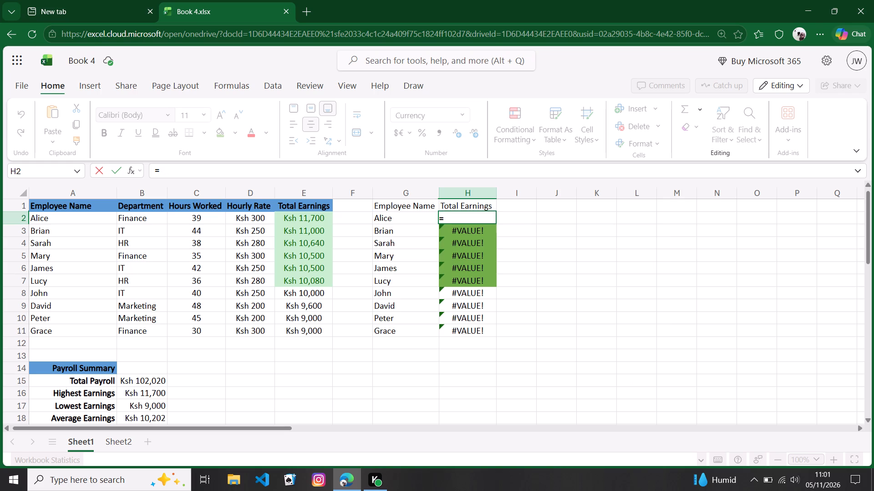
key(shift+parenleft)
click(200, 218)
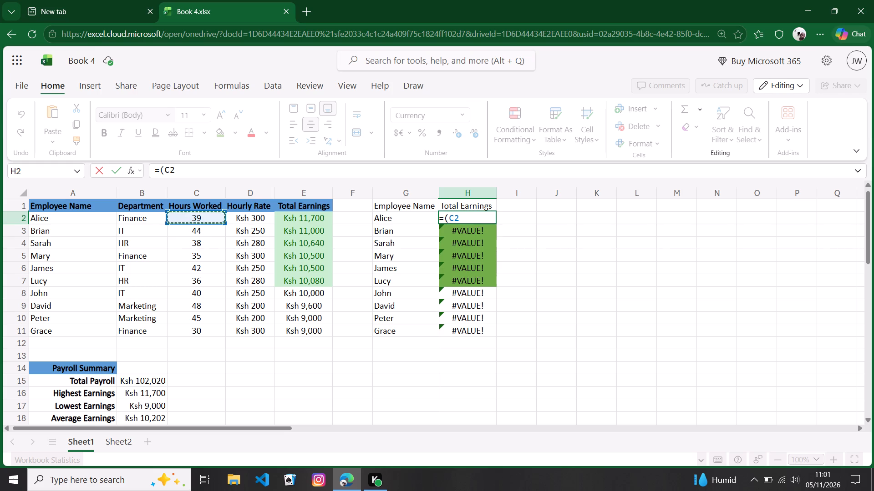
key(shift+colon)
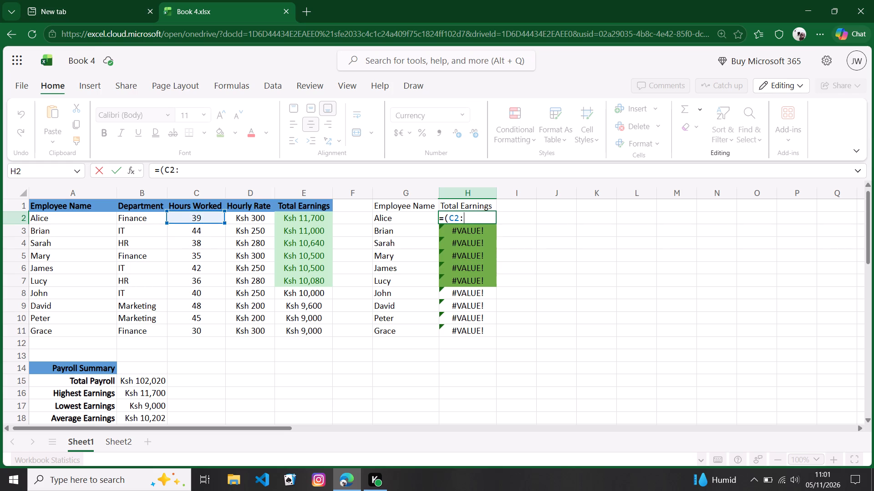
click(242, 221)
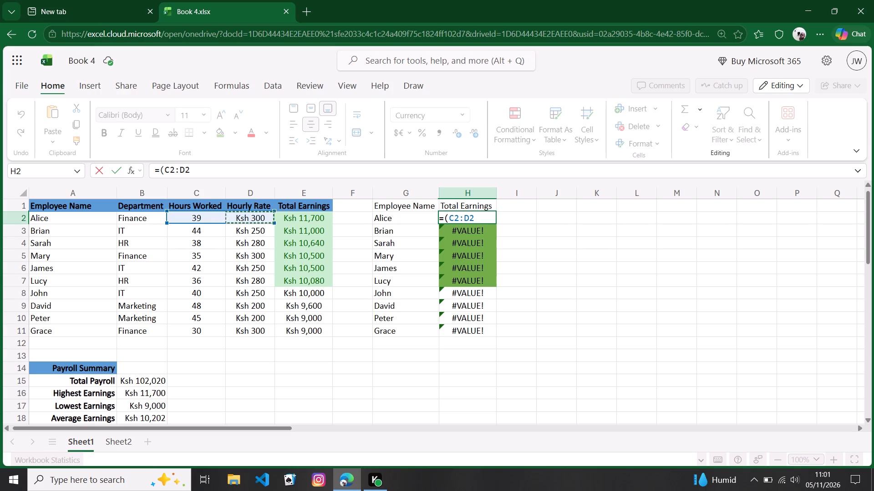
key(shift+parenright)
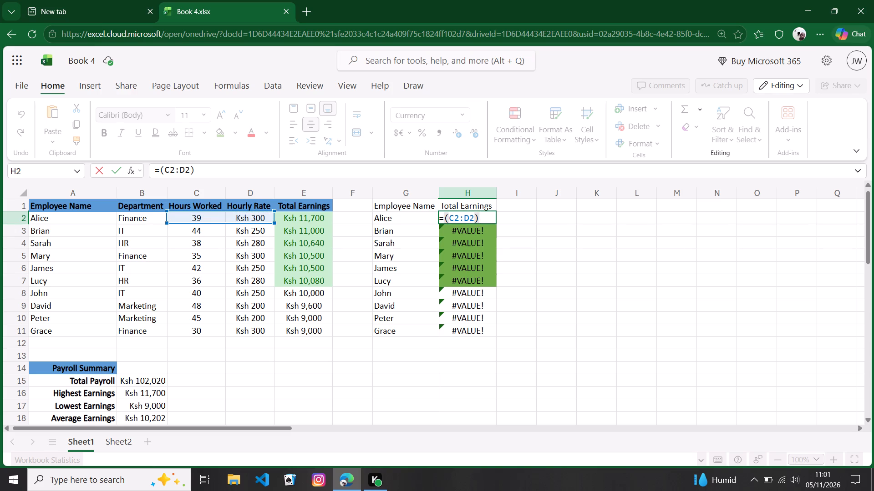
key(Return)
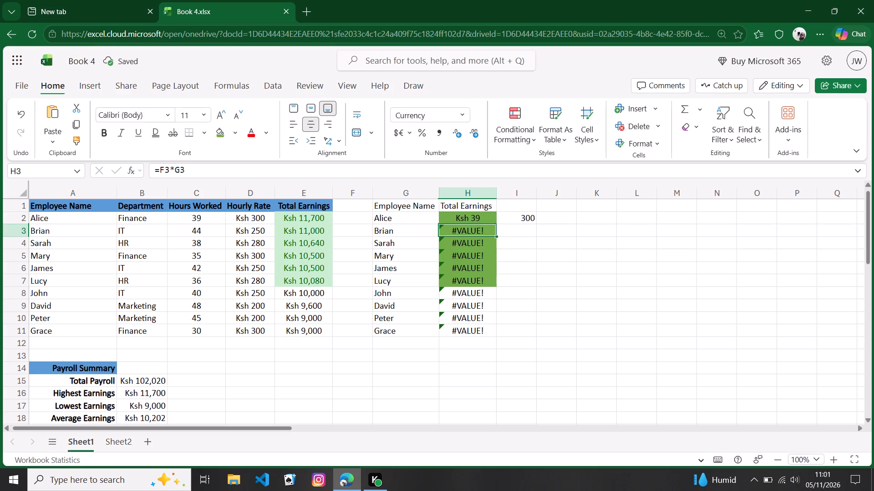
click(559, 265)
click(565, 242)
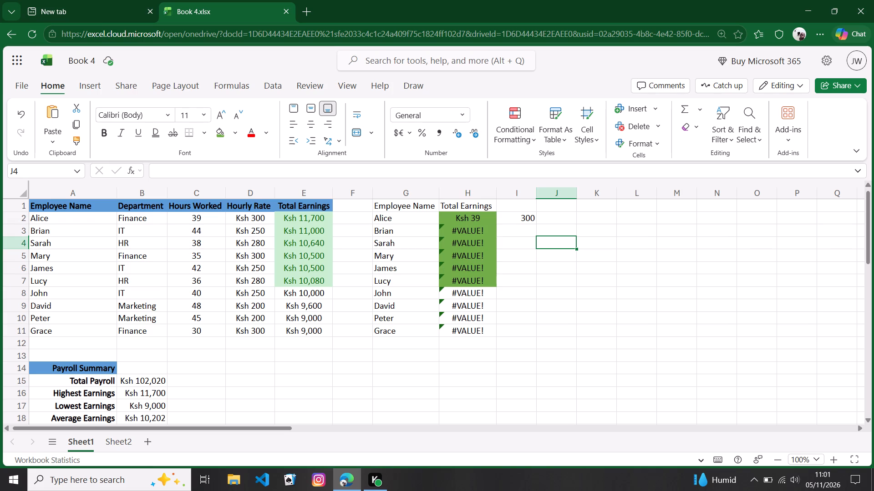
Check the original earnings formula in E2 and replace the formula in H2 with =C2*D2.
triple_click(305, 220)
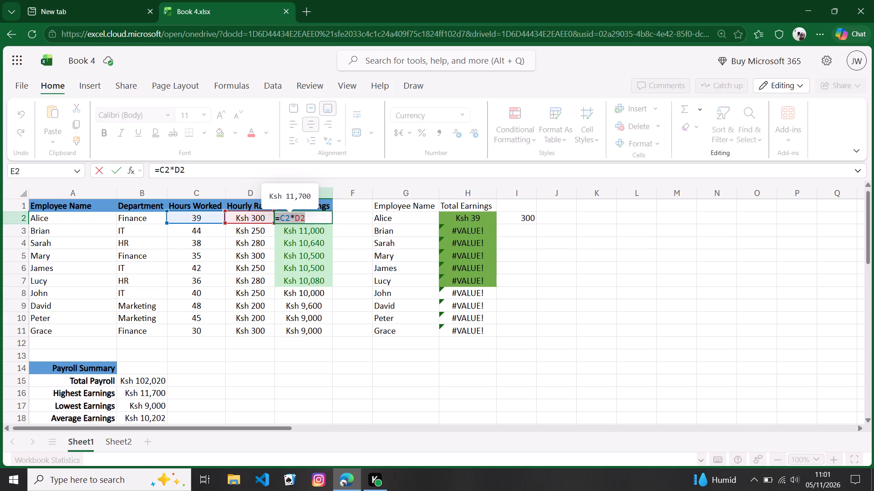
double_click(483, 220)
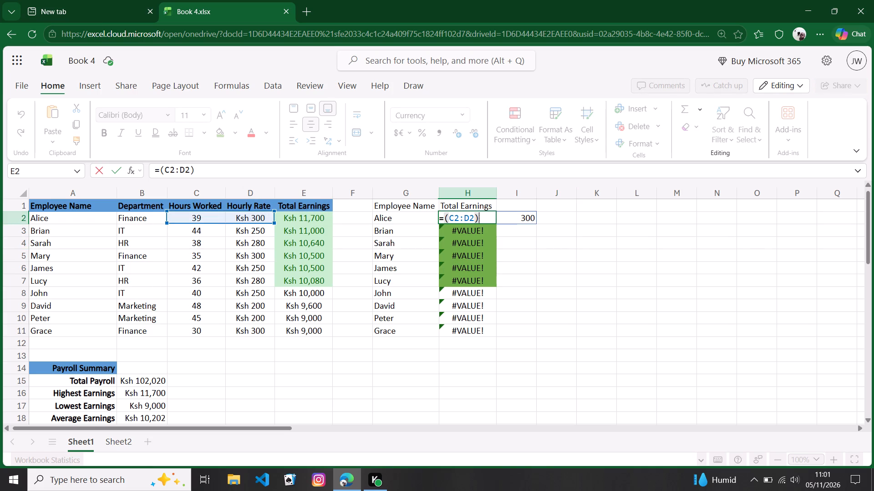
key(BackSpace)
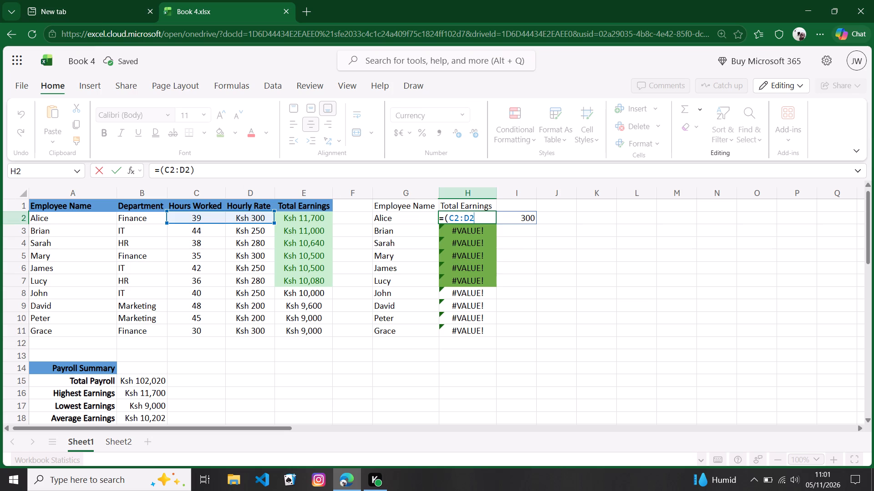
key(BackSpace)
key(BackSpace)
key(BackSpace)
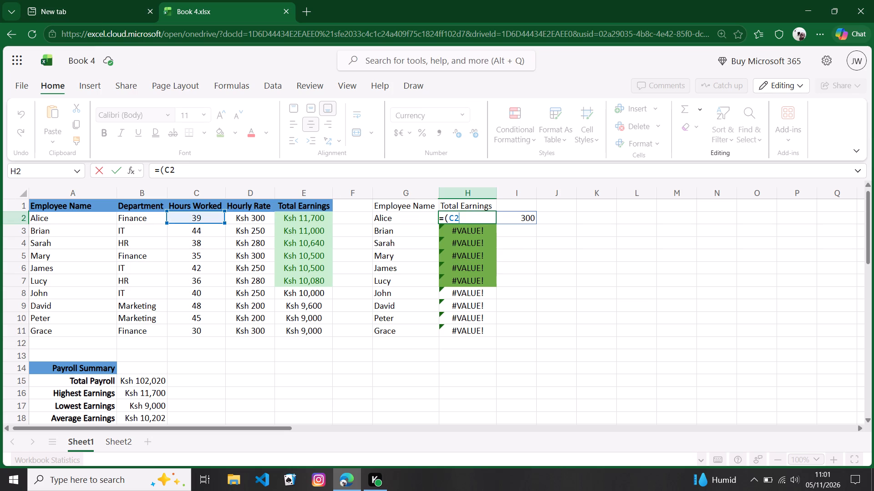
key(BackSpace)
key(BackSpace)
key(BackSpace)
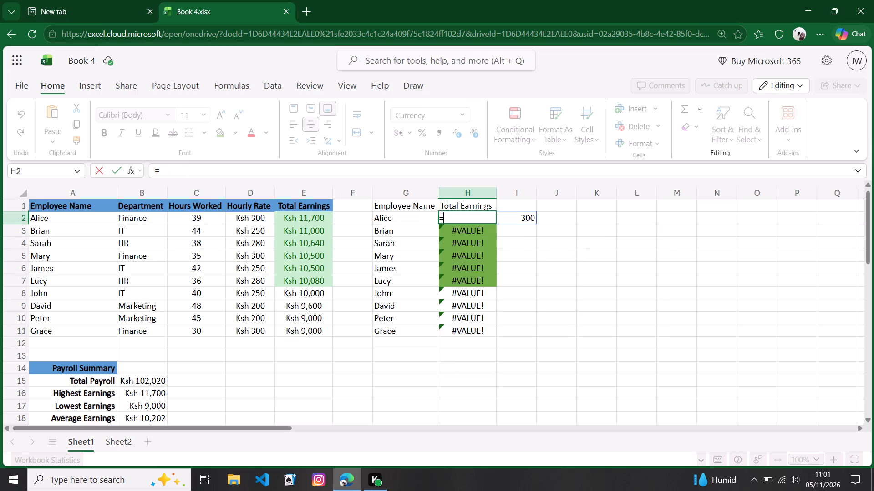
click(198, 220)
key(shift+asterisk)
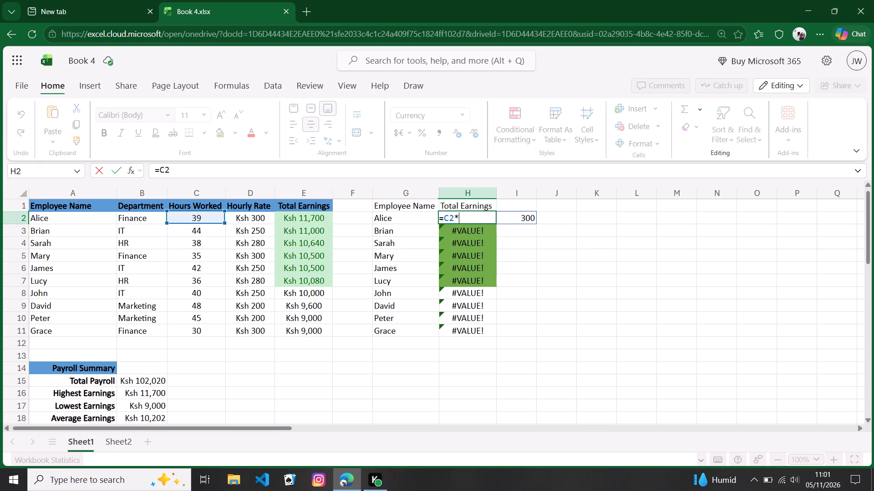
click(249, 218)
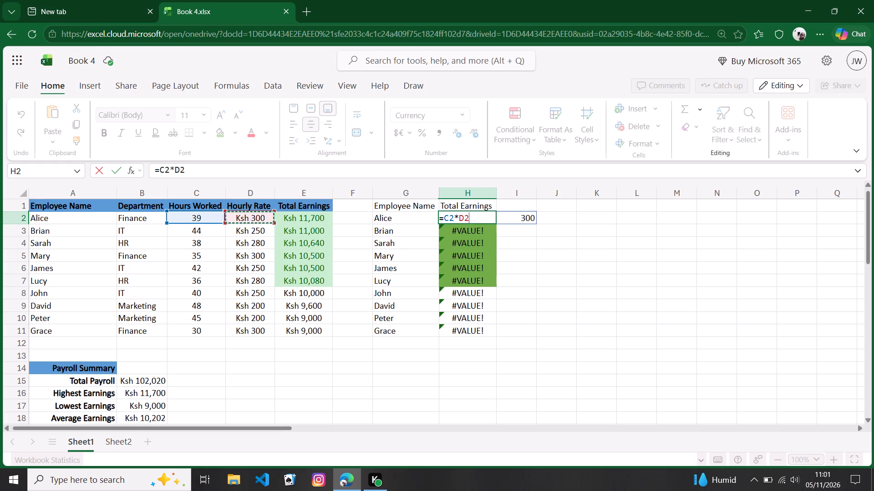
key(Return)
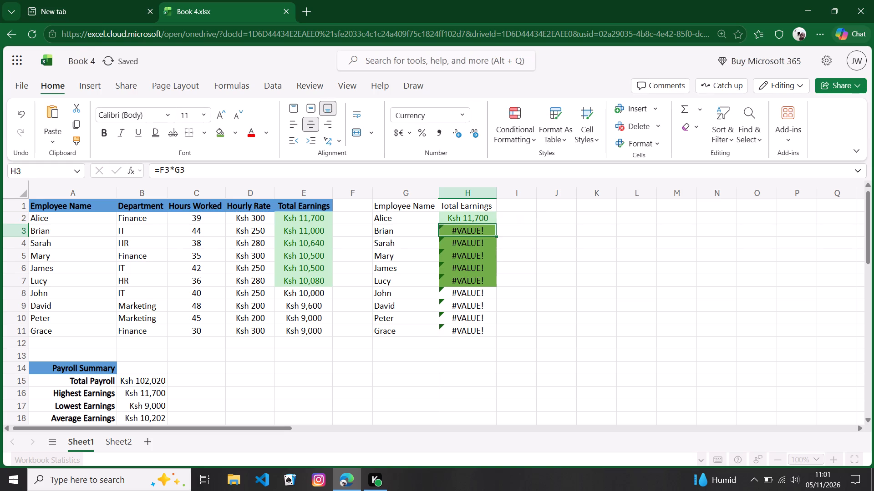
Fill the H2 earnings formula down through H11 for the remaining employees in the new list.
click(482, 218)
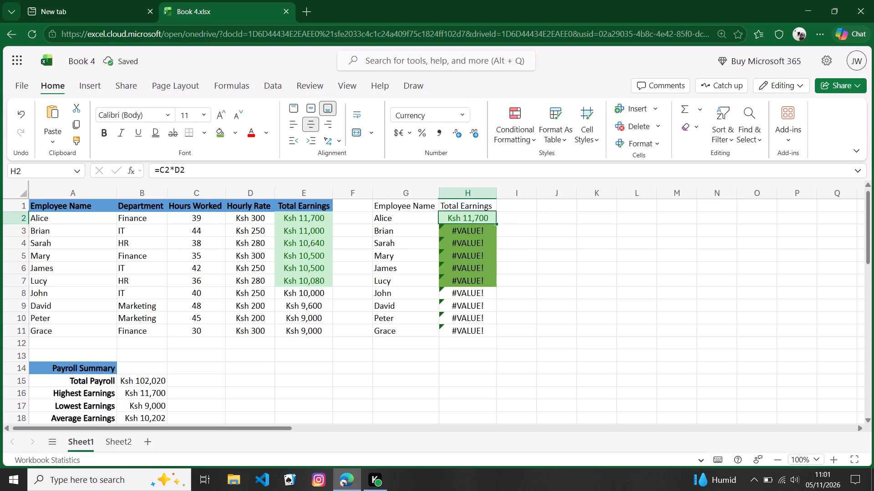
double_click(497, 224)
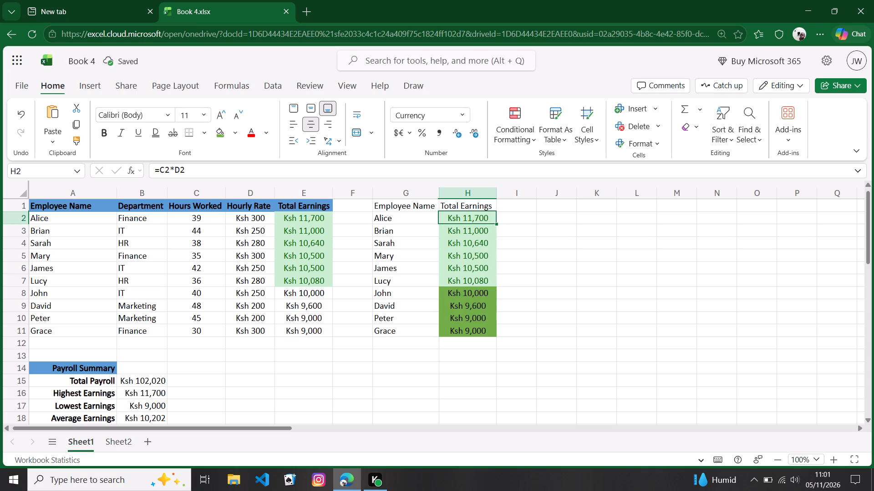
click(521, 256)
click(560, 302)
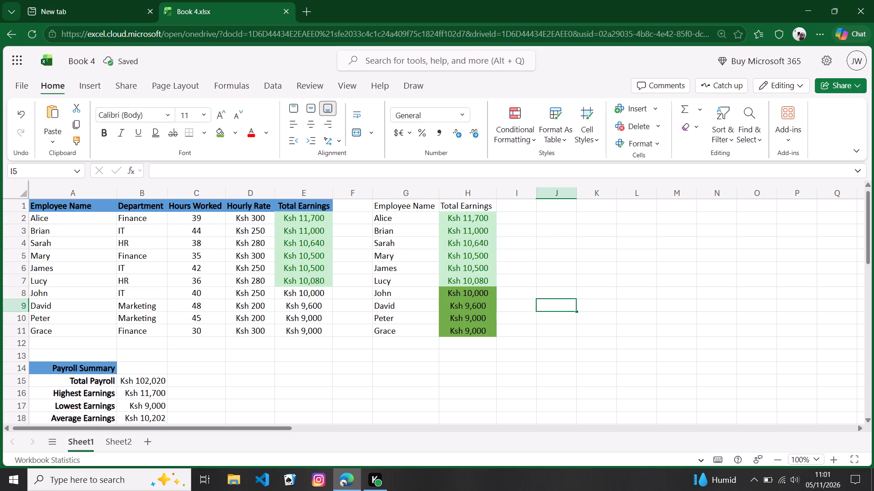
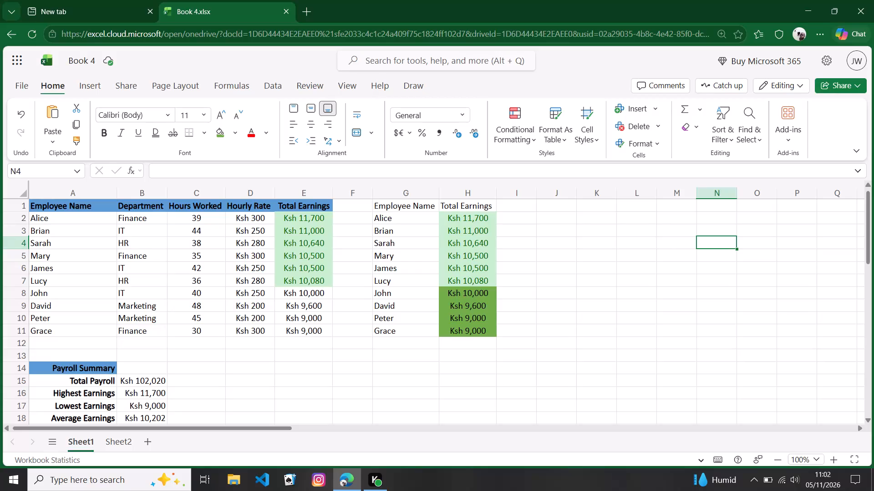
Check the filled Total Earnings formulas in H2:H11 of the new employee list.
click(465, 229)
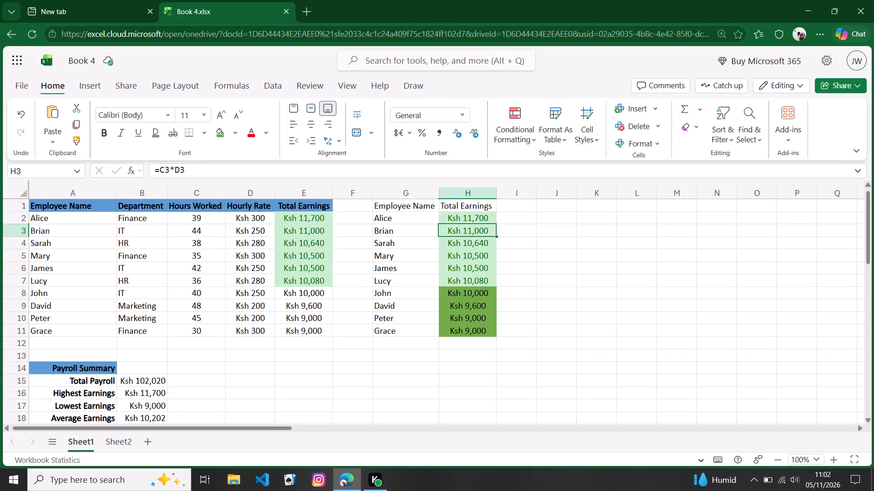
click(541, 251)
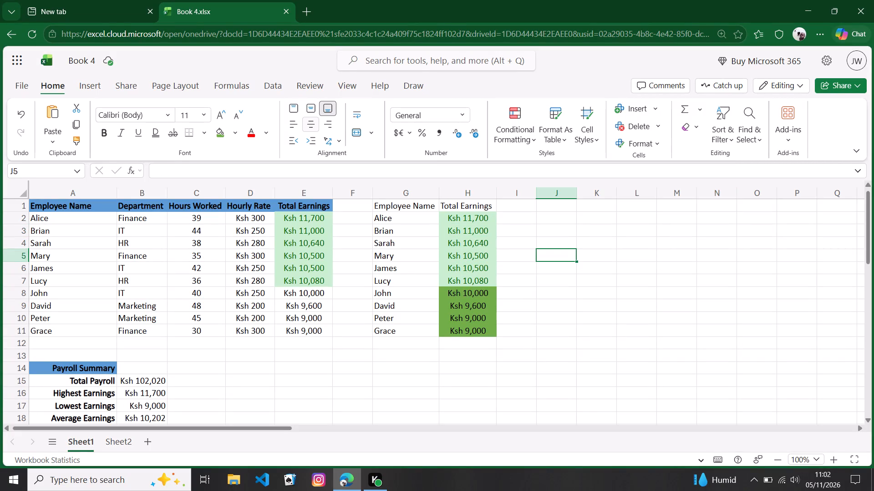
drag(451, 216, 467, 332)
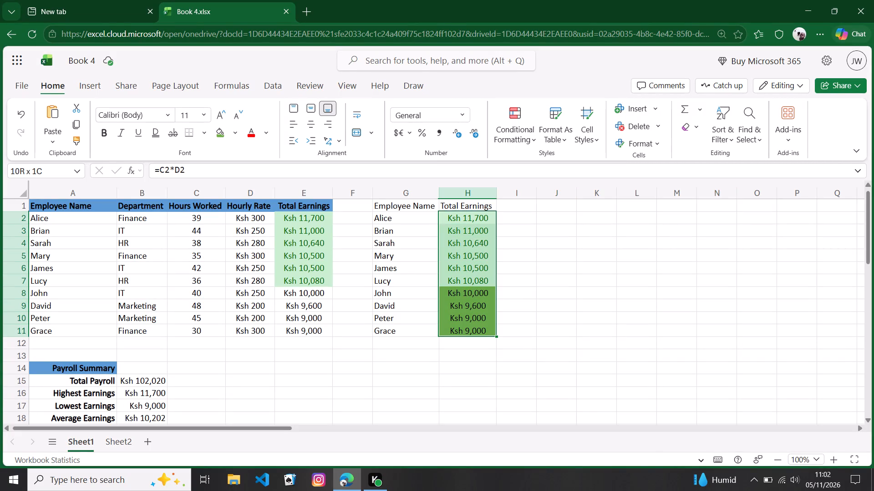
drag(467, 332, 476, 220)
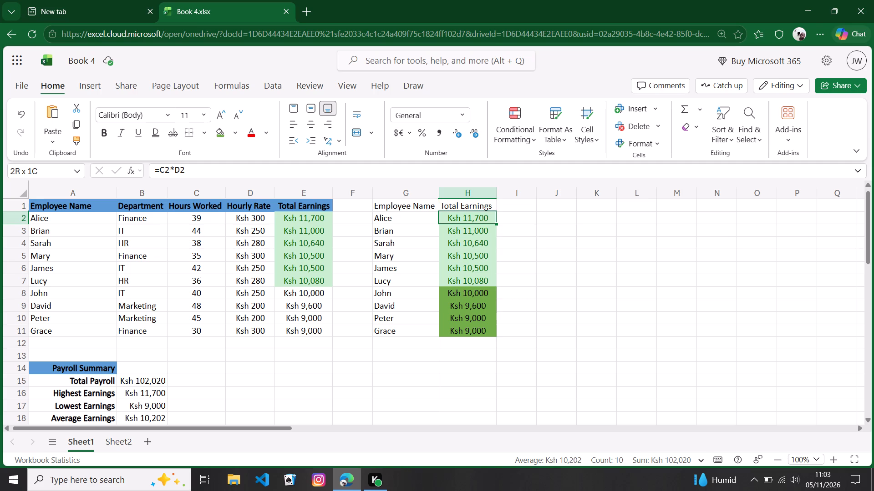
drag(476, 220, 524, 243)
click(619, 256)
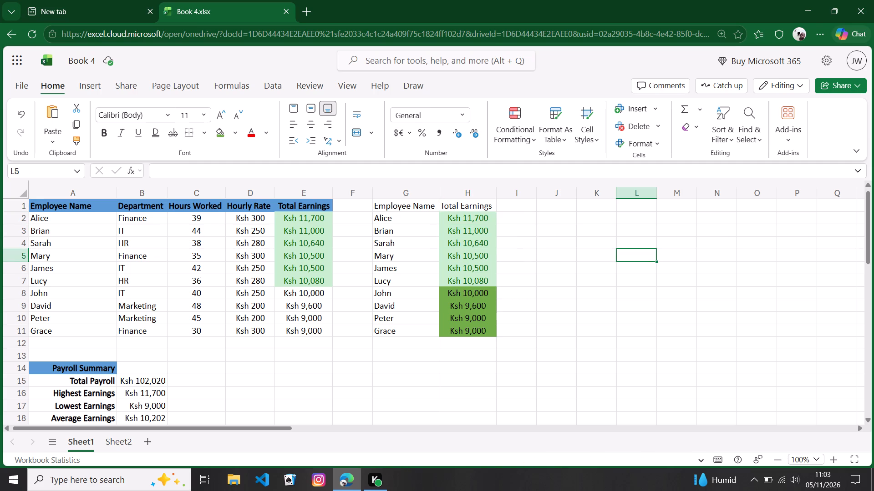
scroll(421, 222, down, 1)
scroll(422, 229, up, 4)
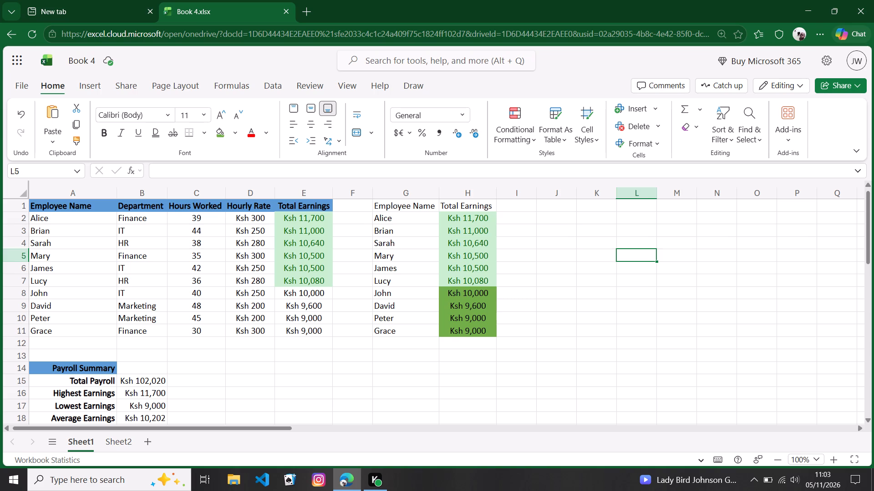
Make the Employee Name and Total Earnings headers in G1 and H1 bold.
click(383, 208)
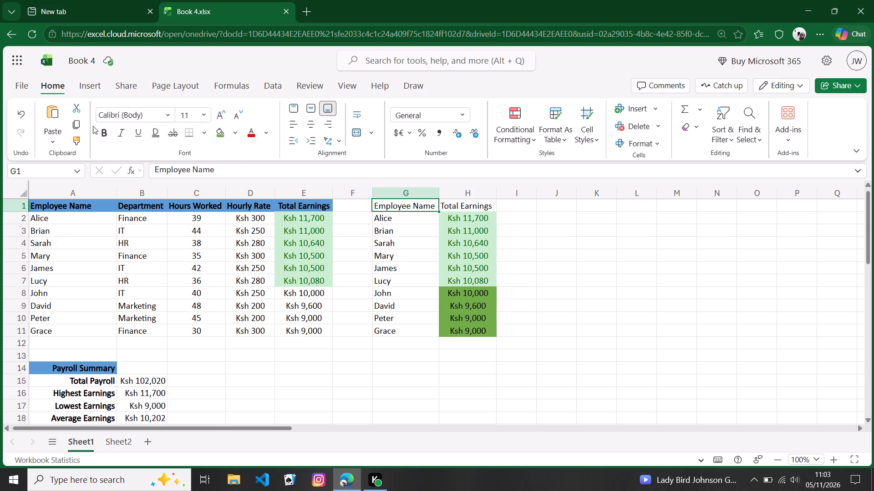
click(97, 132)
click(456, 209)
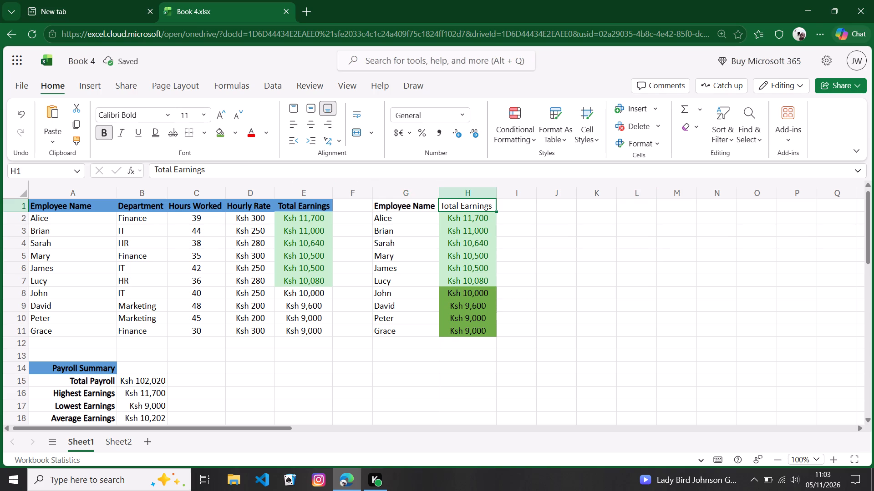
click(102, 130)
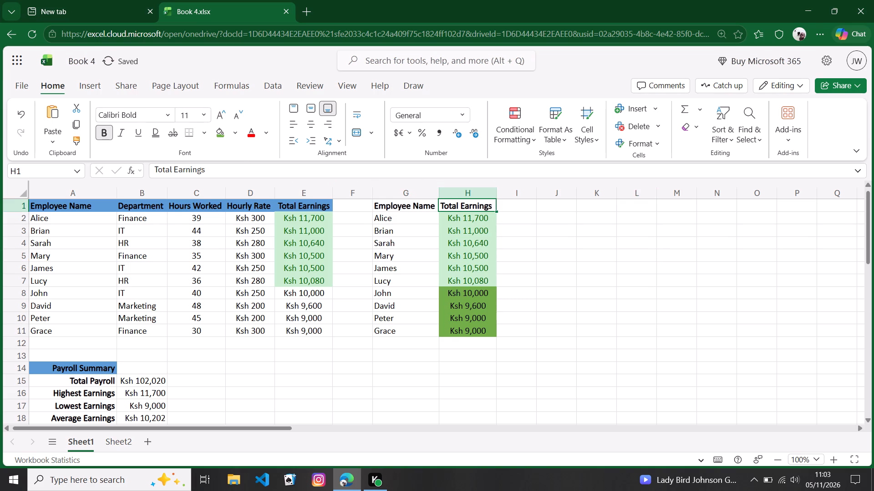
Insert a 2-D clustered column chart from the employee names and total earnings in G1:H11.
drag(380, 205, 438, 286)
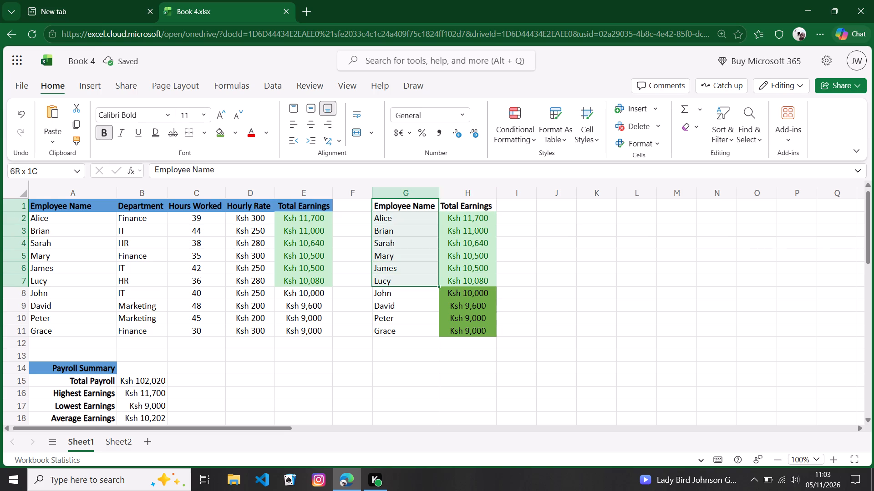
drag(438, 286, 452, 325)
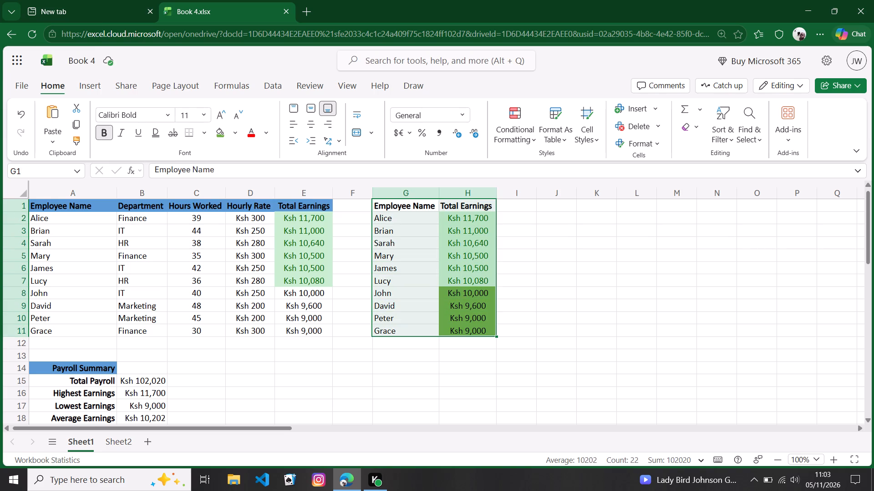
click(98, 84)
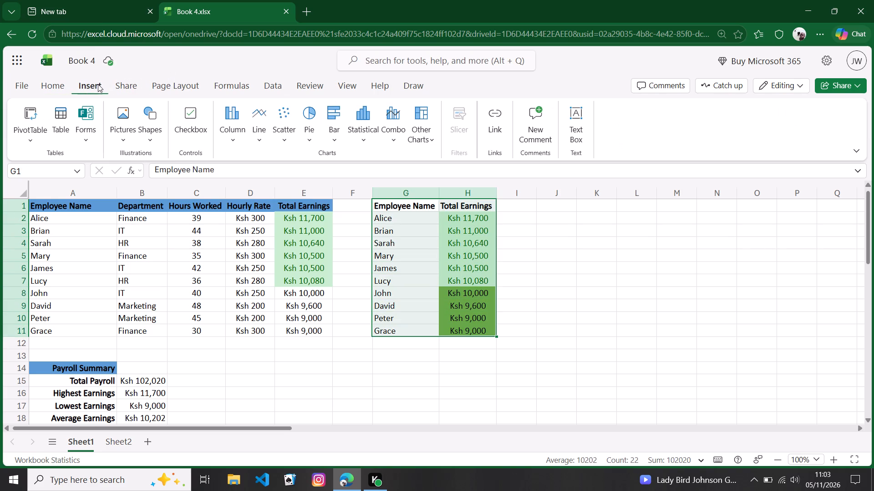
click(236, 140)
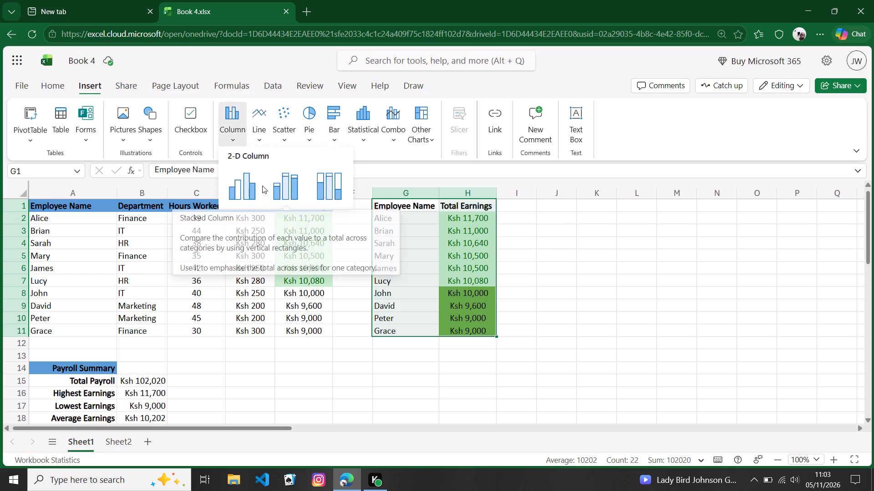
click(249, 185)
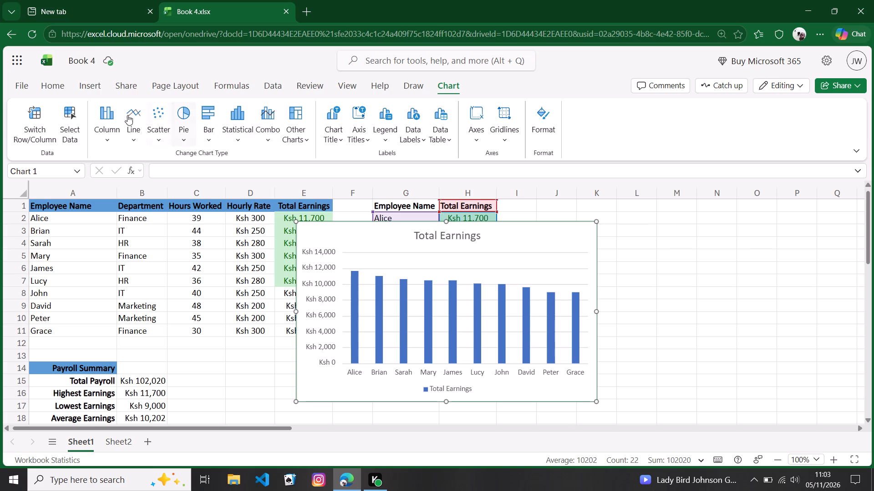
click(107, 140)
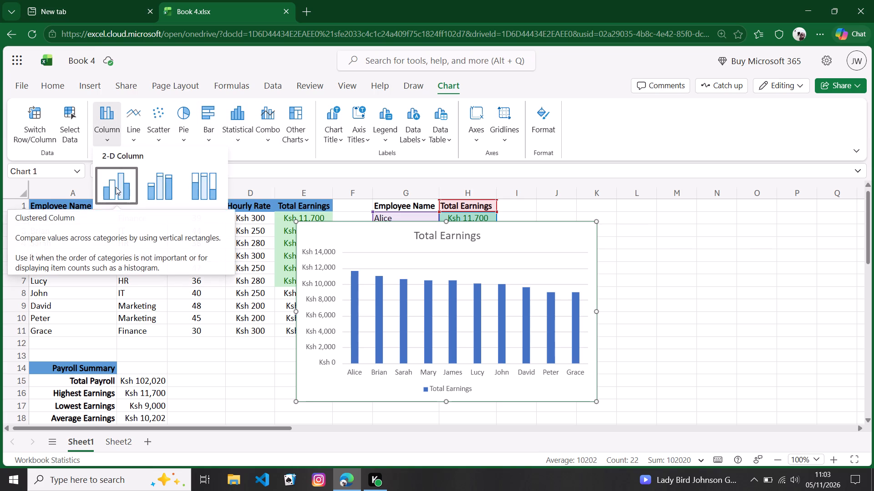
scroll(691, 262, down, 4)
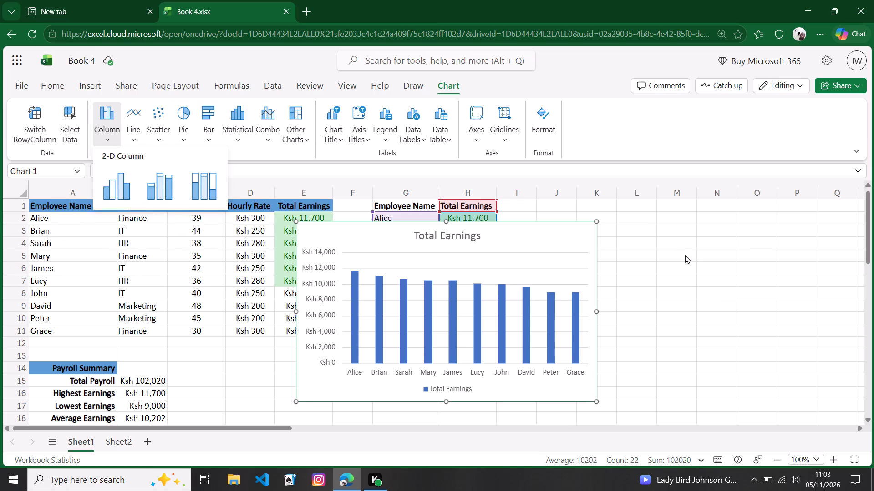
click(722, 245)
Move the Total Earnings chart clear of both tables, with its upper-left corner at about cell I14.
scroll(658, 251, down, 1)
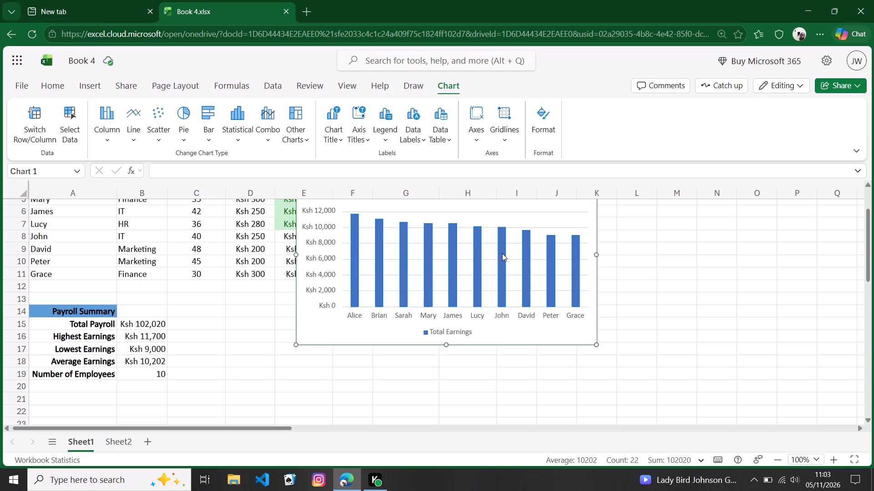
drag(502, 253, 631, 315)
scroll(542, 276, up, 1)
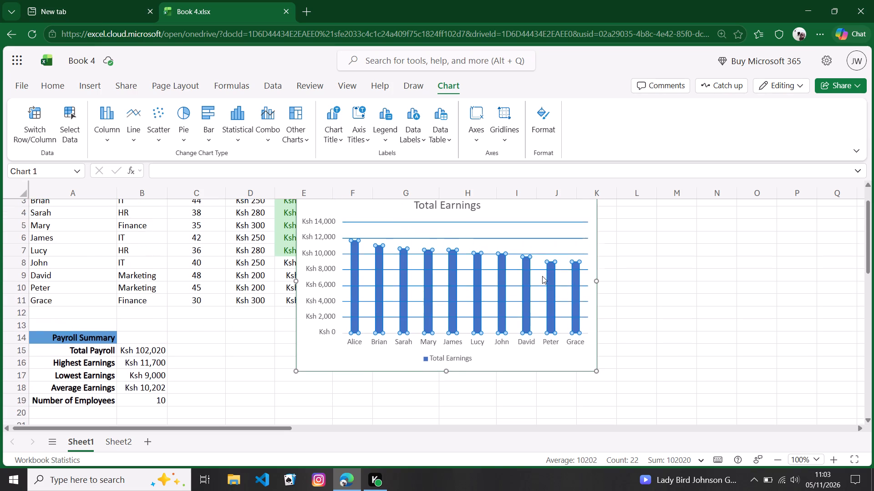
drag(449, 263, 631, 306)
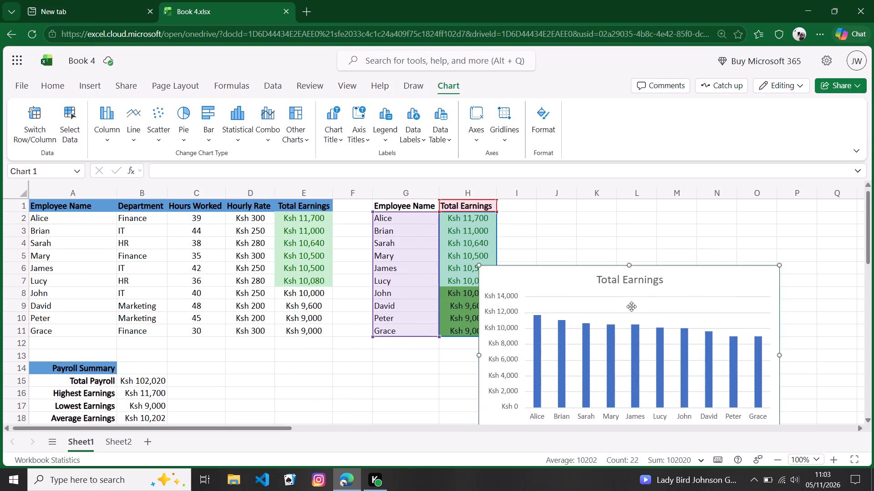
scroll(587, 249, down, 1)
drag(591, 259, 617, 305)
scroll(573, 246, down, 1)
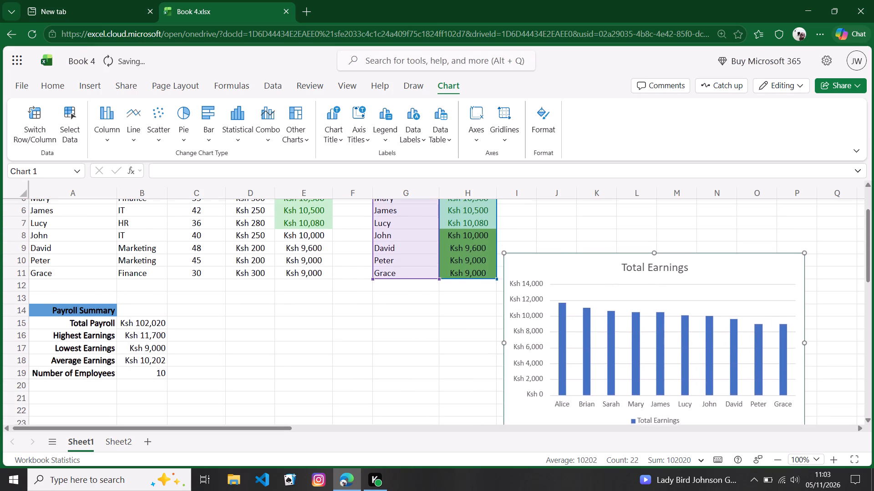
scroll(573, 246, down, 1)
drag(623, 250, 610, 270)
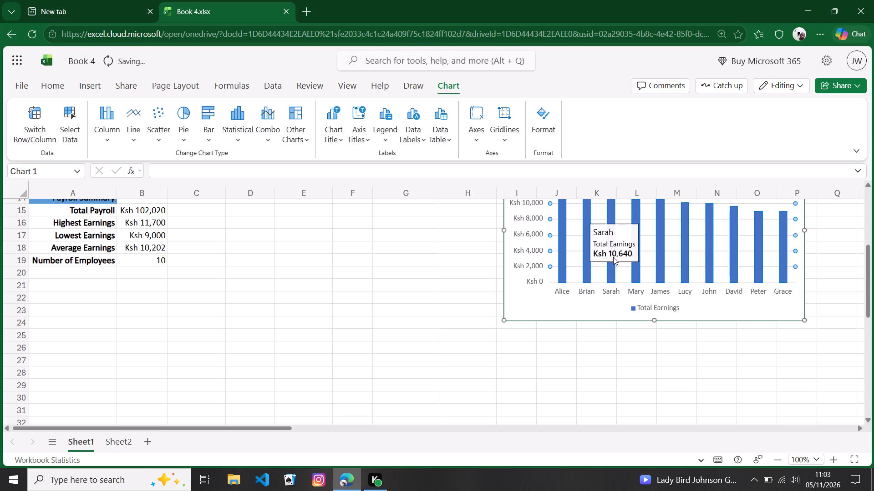
click(661, 249)
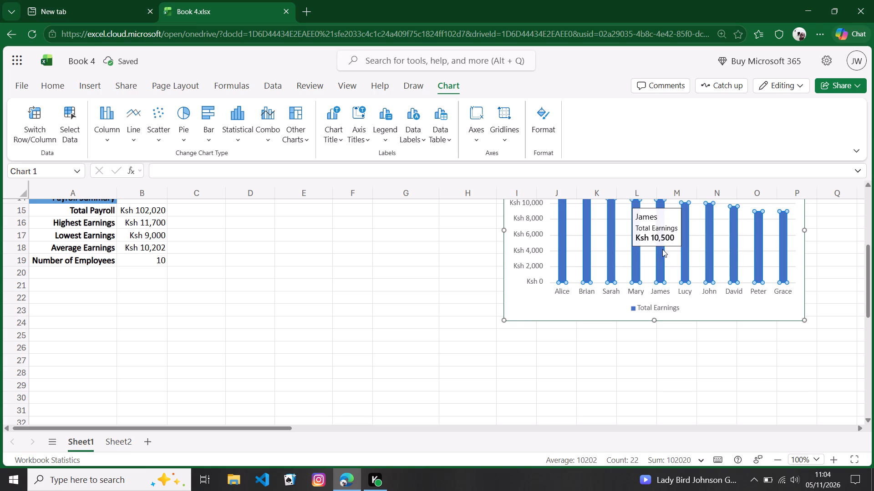
click(657, 251)
scroll(653, 251, up, 2)
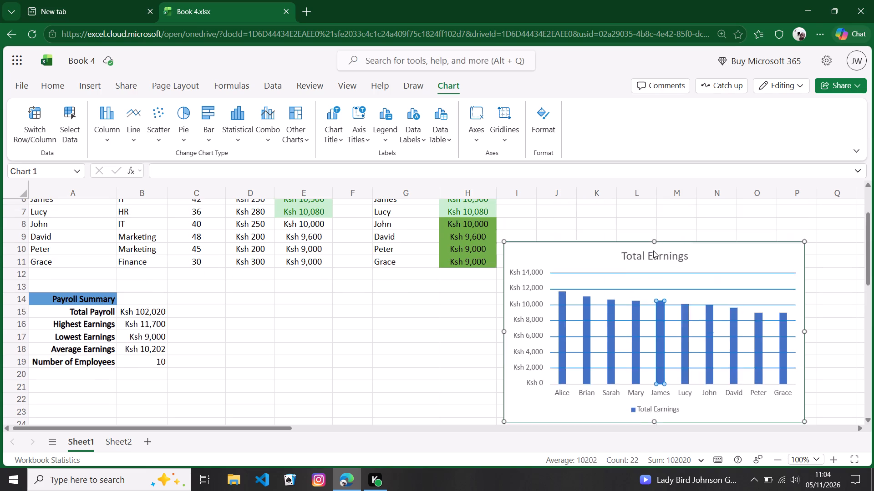
drag(647, 285, 642, 309)
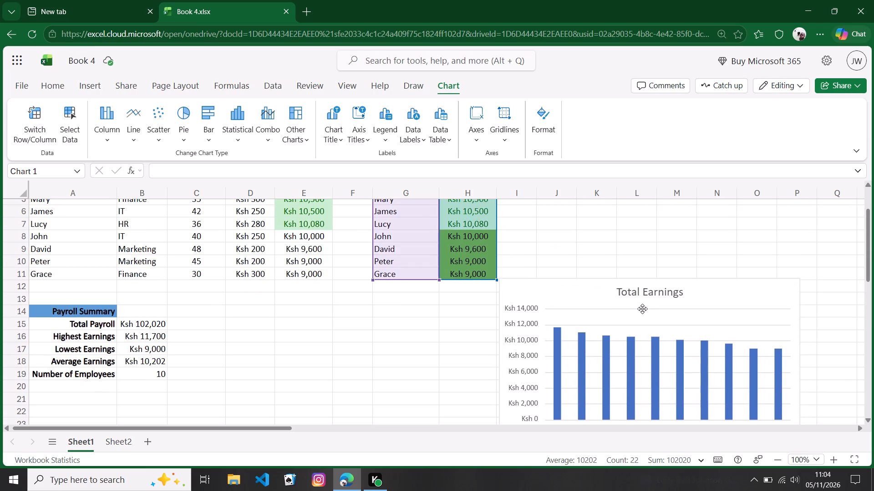
drag(642, 309, 644, 333)
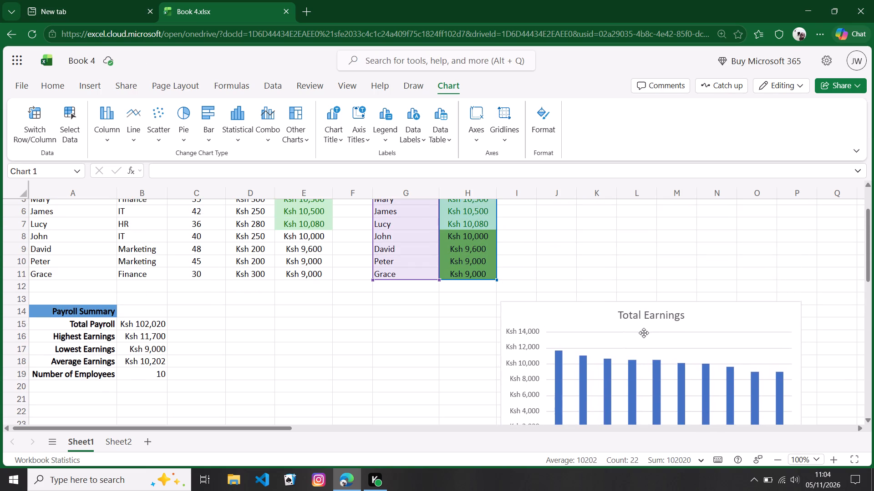
drag(644, 333, 640, 334)
scroll(621, 296, down, 3)
scroll(618, 292, up, 1)
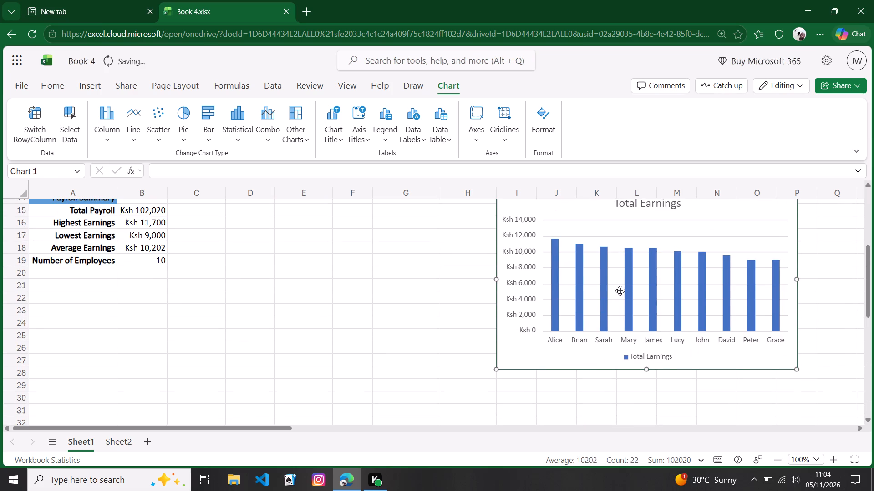
Change the chart title to Employee Earnings Comparison.
scroll(606, 302, up, 1)
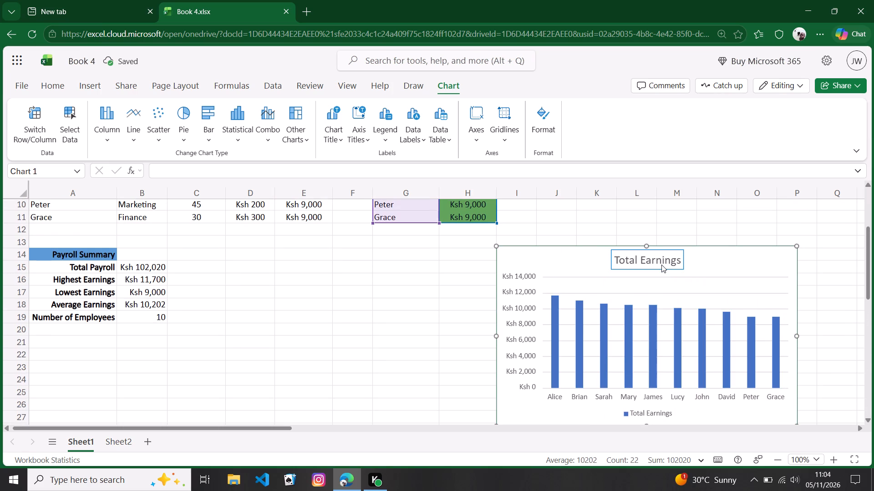
double_click(661, 265)
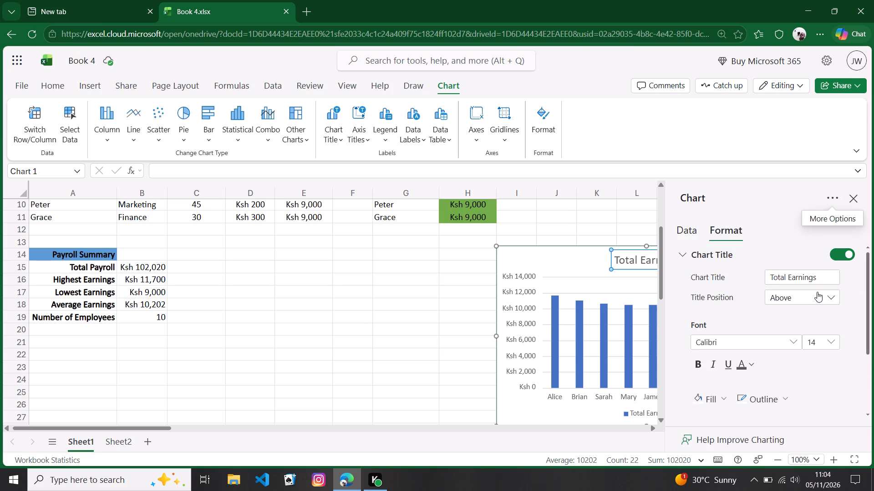
double_click(827, 279)
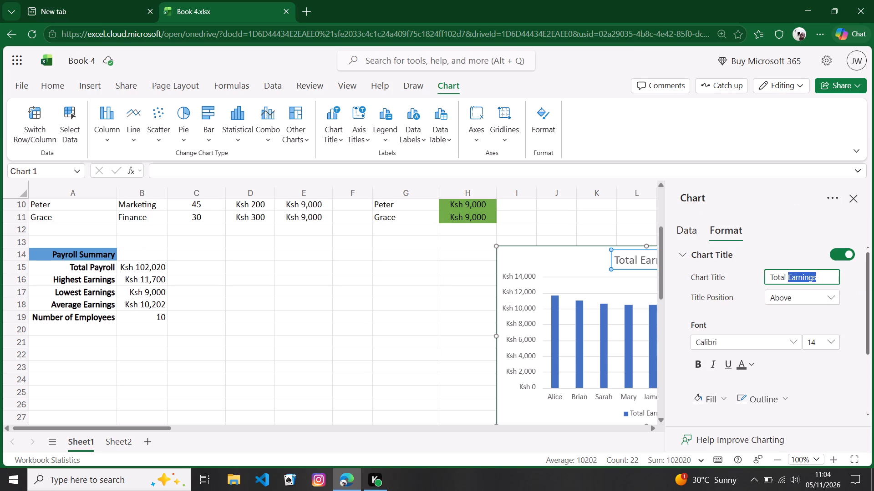
key(BackSpace)
key(BackSpace)
key(BackSpace)
key(BackSpace)
key(BackSpace)
key(BackSpace)
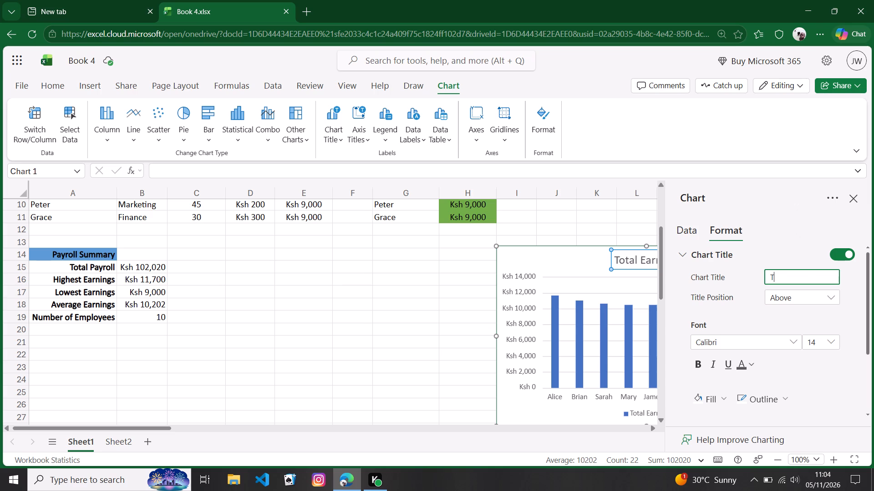
key(BackSpace)
text(mployee)
key(space)
text(arnin)
text(gs)
key(space)
text(ompariso)
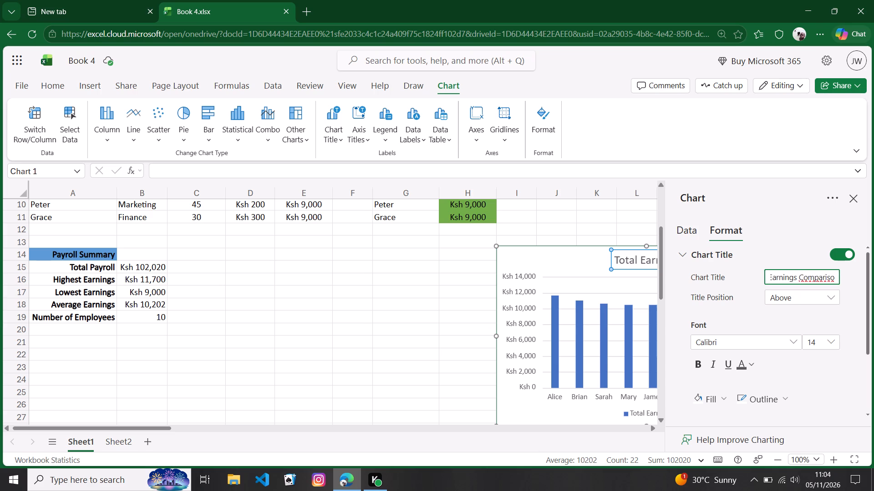
key(n)
key(Return)
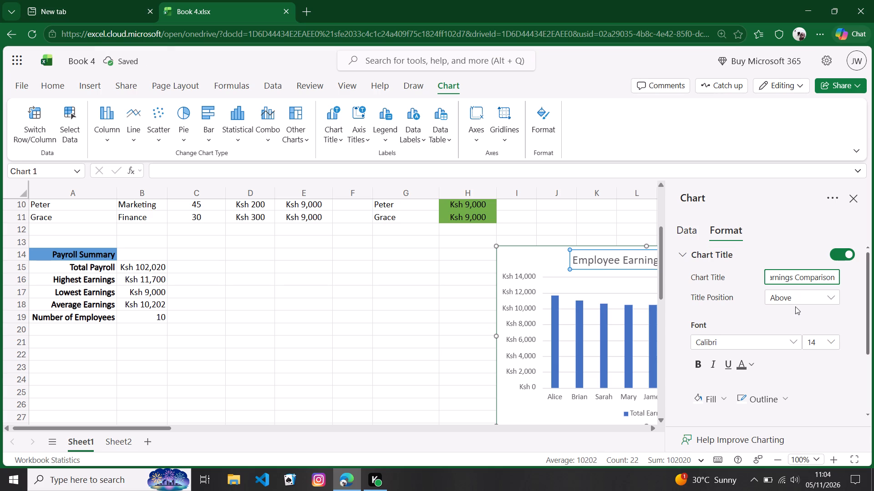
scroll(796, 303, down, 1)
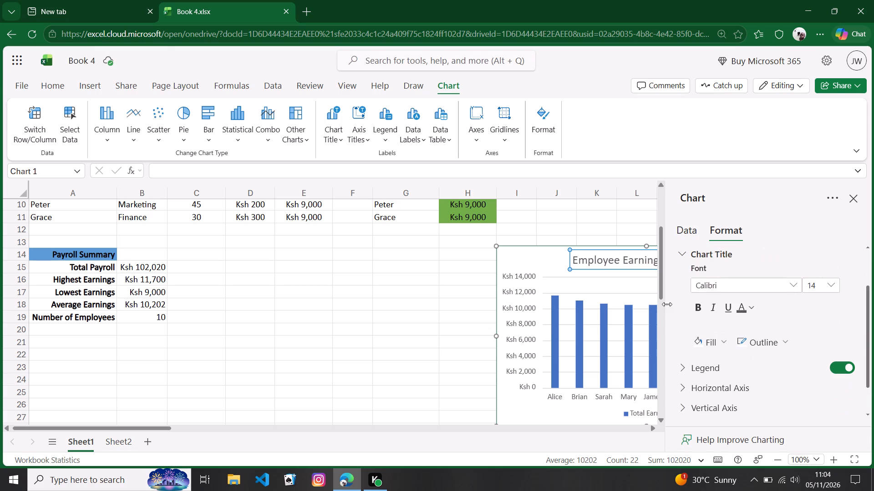
Make the Employee Earnings Comparison chart title bold and close the chart formatting options.
click(694, 307)
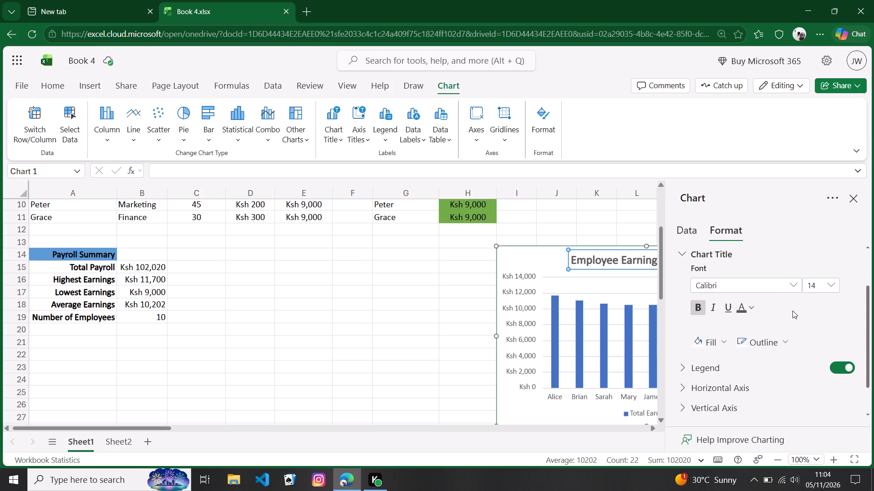
scroll(793, 311, down, 2)
scroll(793, 311, up, 3)
click(852, 200)
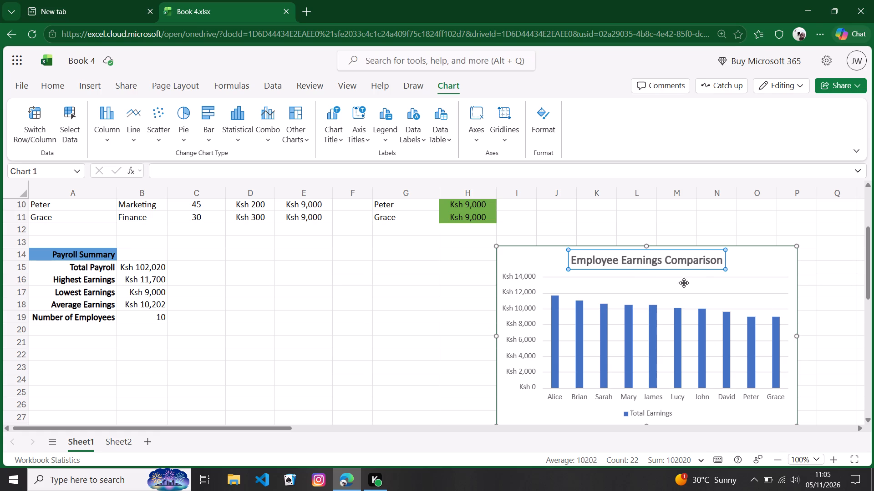
Review the Employee Earnings Comparison chart against its source data in G1:H11.
scroll(670, 268, down, 1)
scroll(670, 268, up, 1)
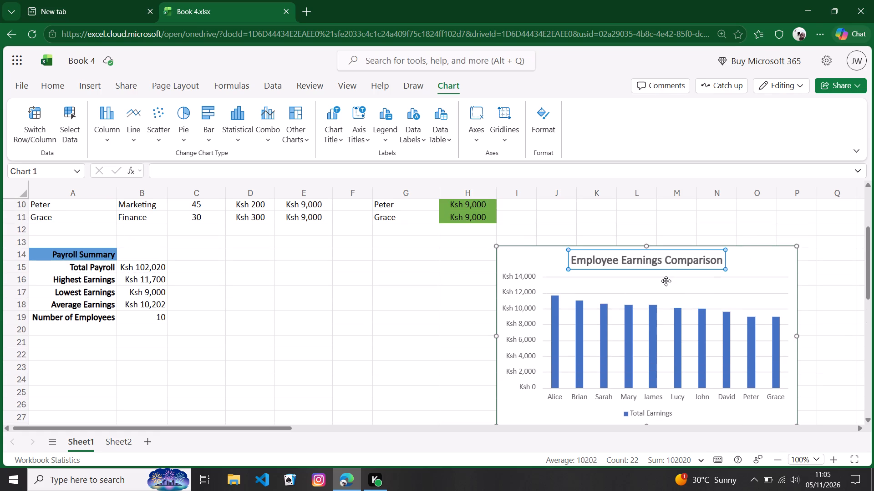
click(666, 281)
click(654, 263)
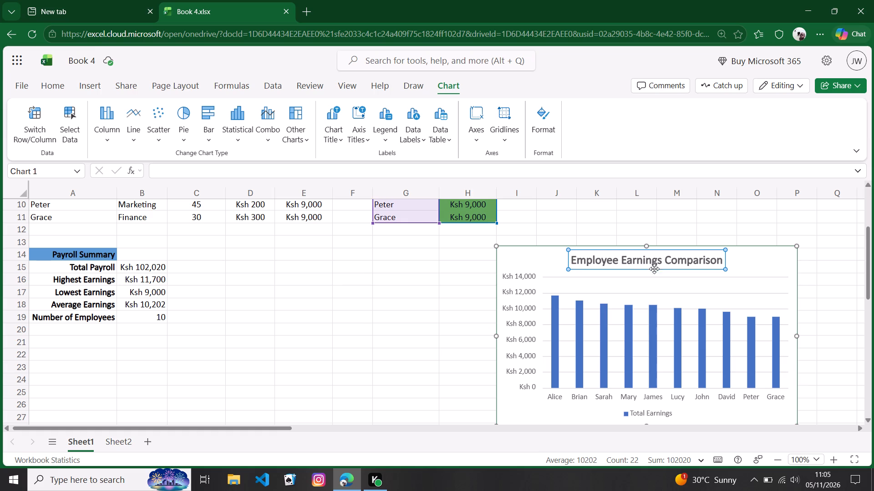
click(658, 286)
scroll(550, 251, up, 4)
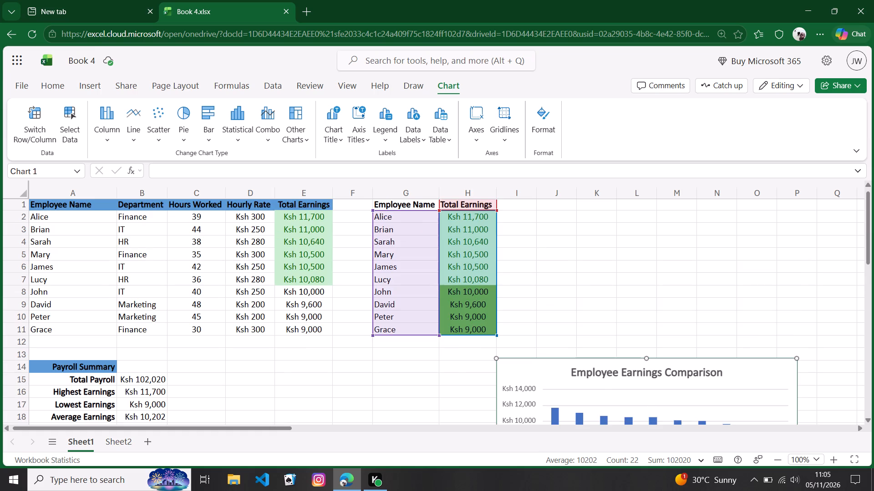
scroll(555, 253, down, 1)
scroll(555, 253, up, 2)
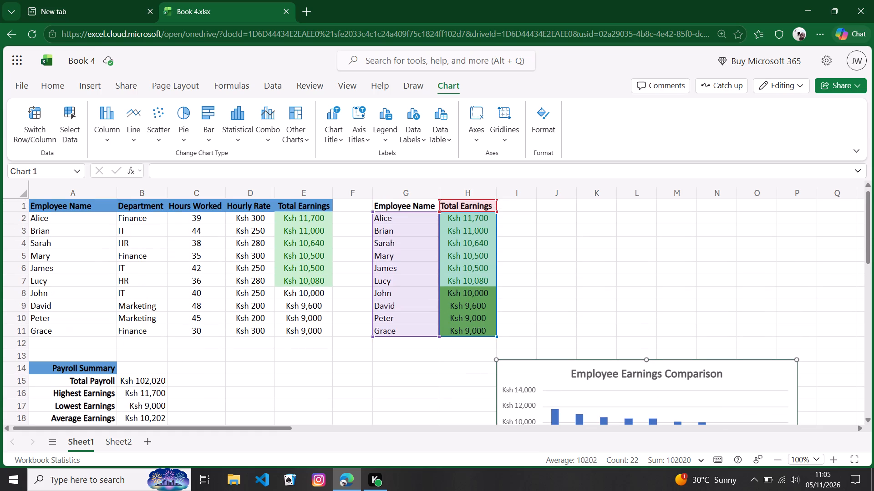
scroll(549, 248, down, 1)
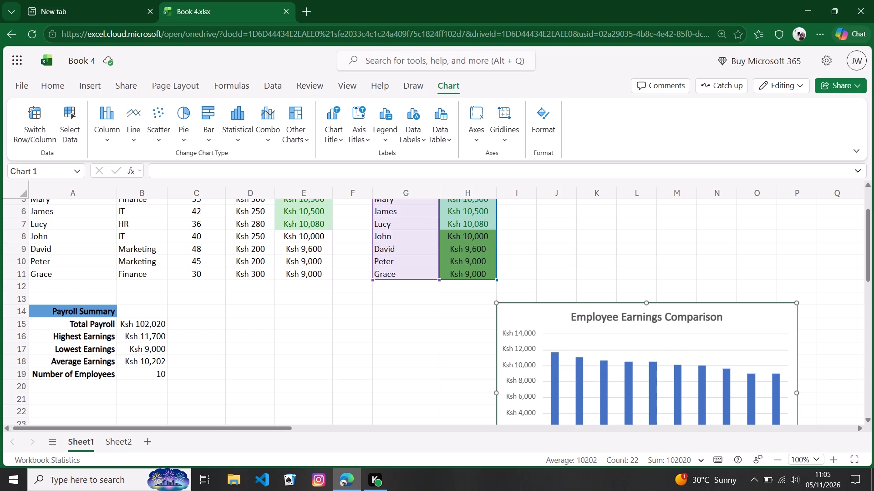
drag(488, 300, 621, 336)
click(627, 256)
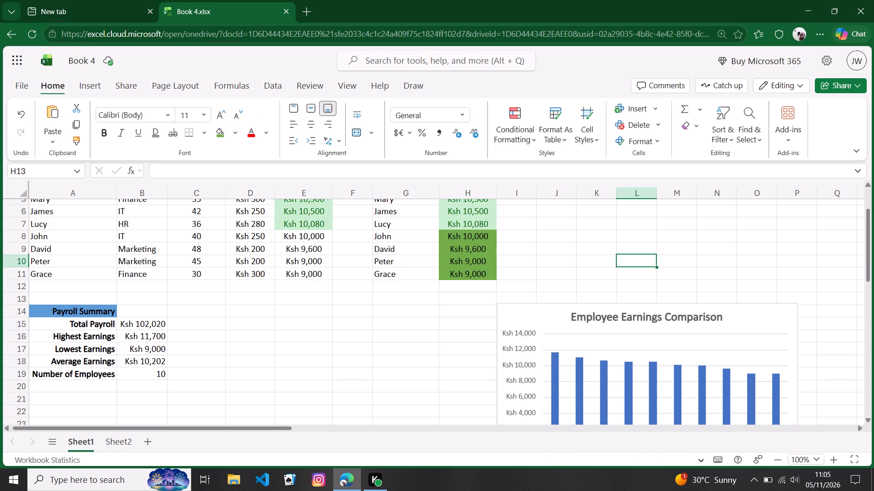
scroll(524, 273, up, 2)
drag(374, 207, 411, 261)
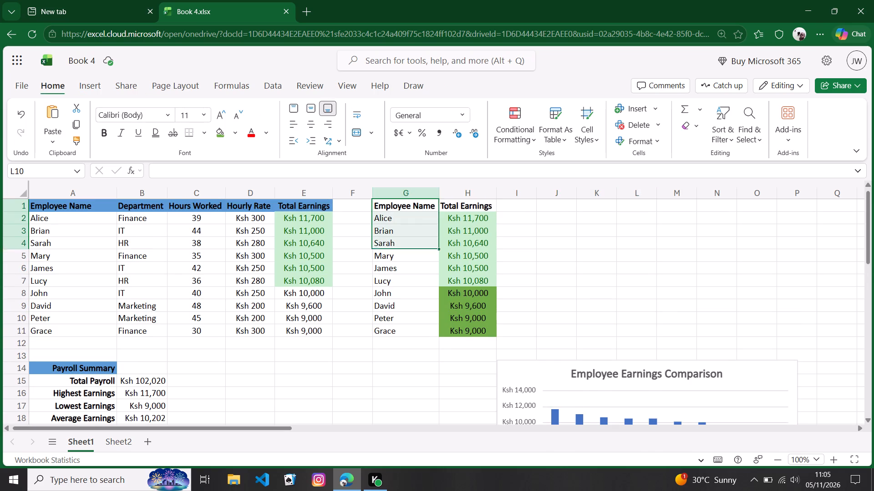
drag(411, 261, 483, 338)
click(608, 277)
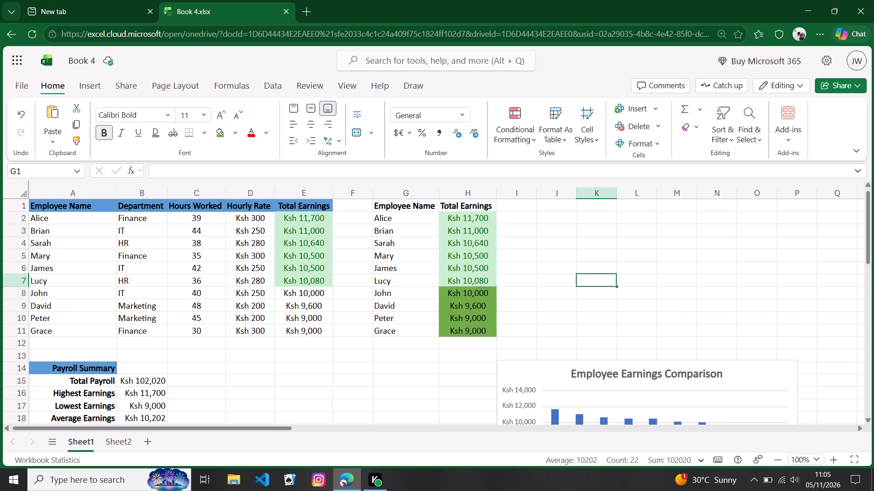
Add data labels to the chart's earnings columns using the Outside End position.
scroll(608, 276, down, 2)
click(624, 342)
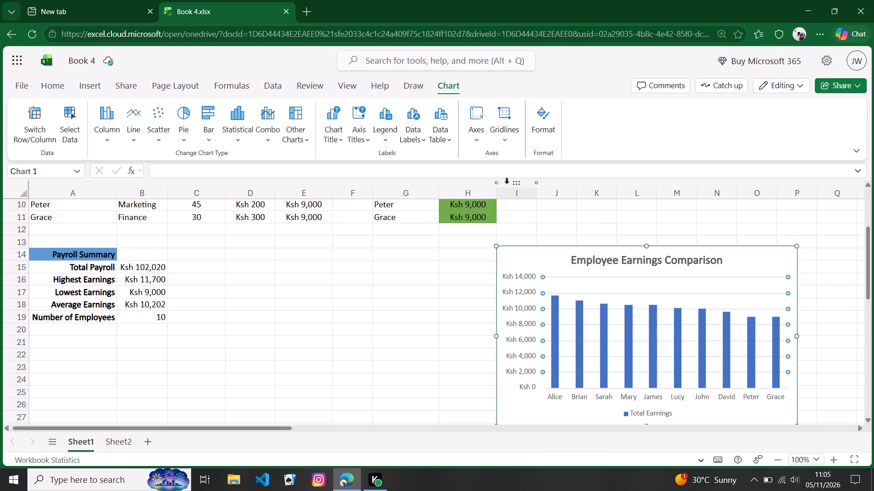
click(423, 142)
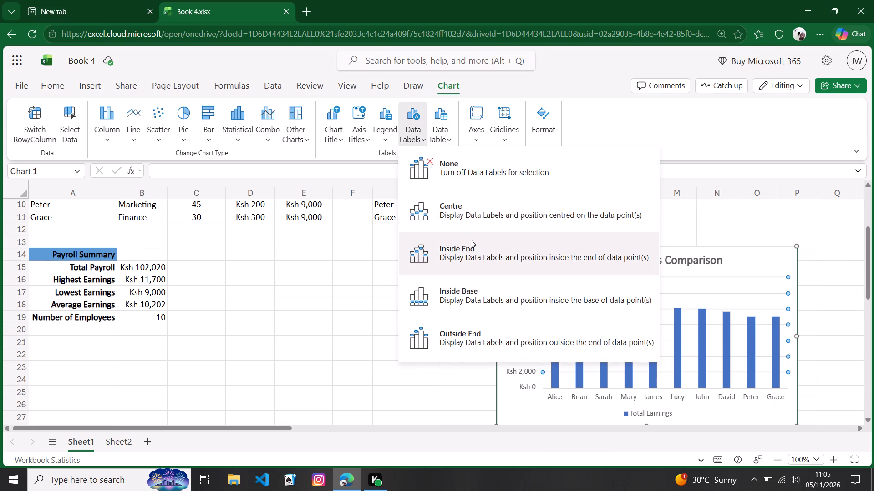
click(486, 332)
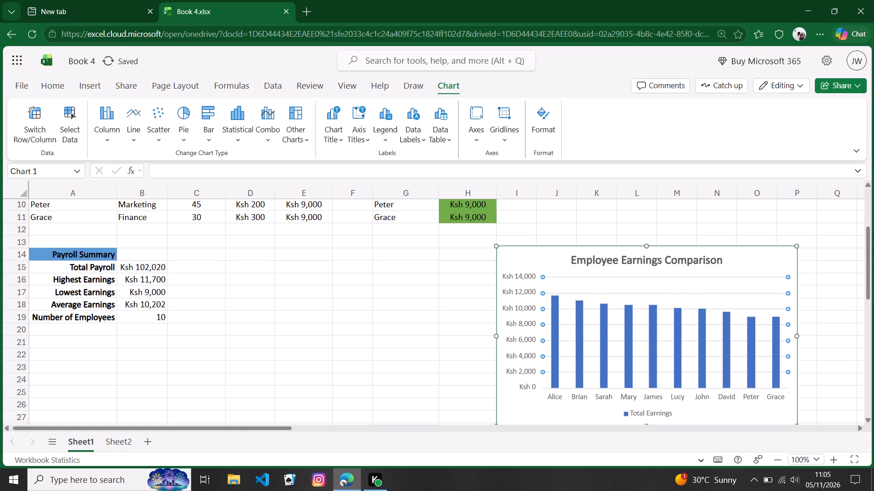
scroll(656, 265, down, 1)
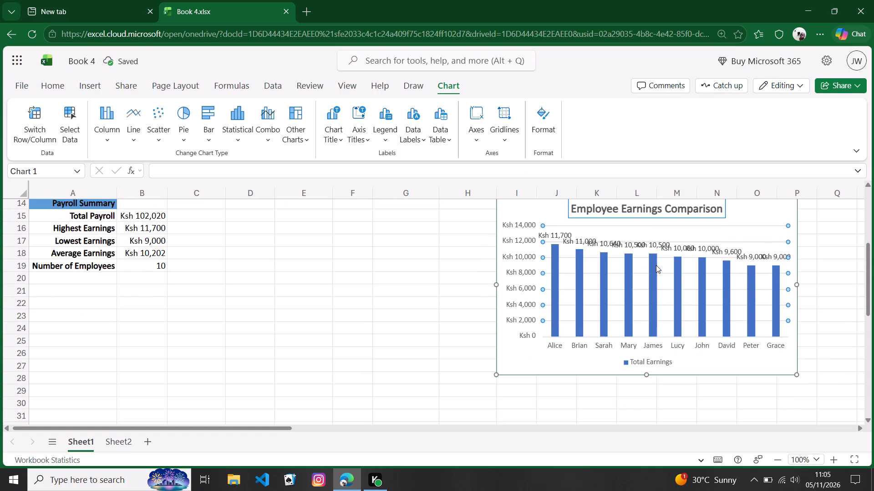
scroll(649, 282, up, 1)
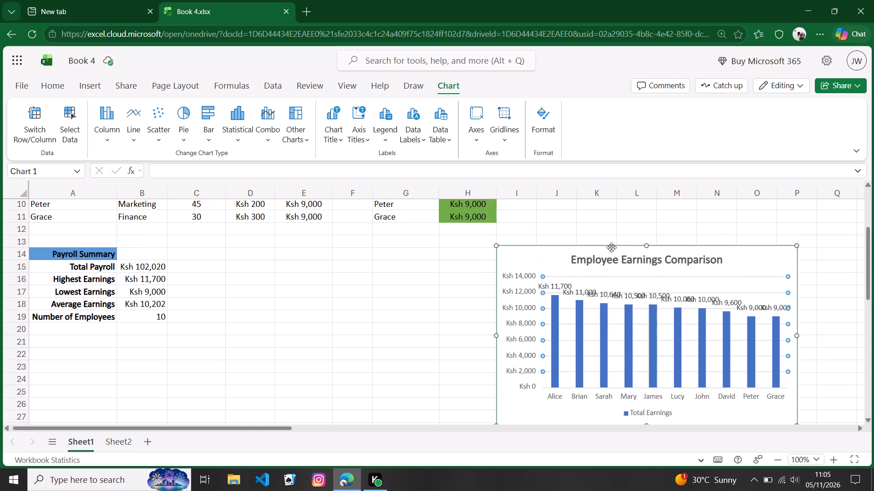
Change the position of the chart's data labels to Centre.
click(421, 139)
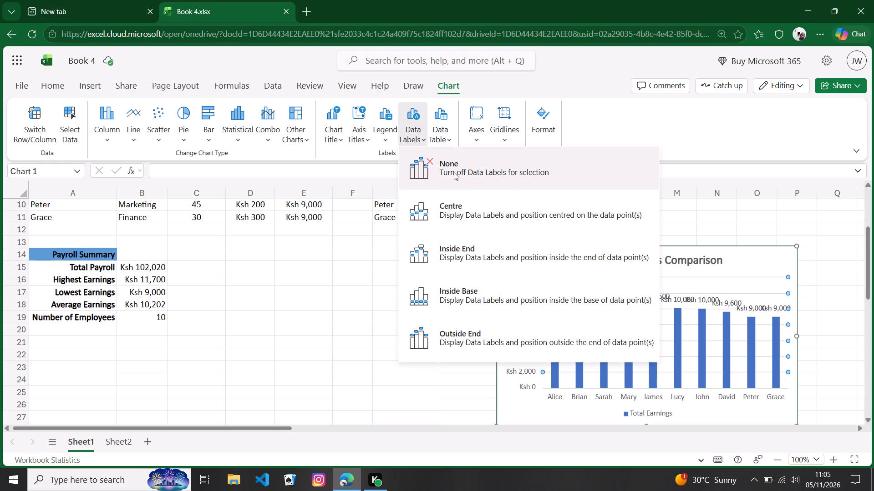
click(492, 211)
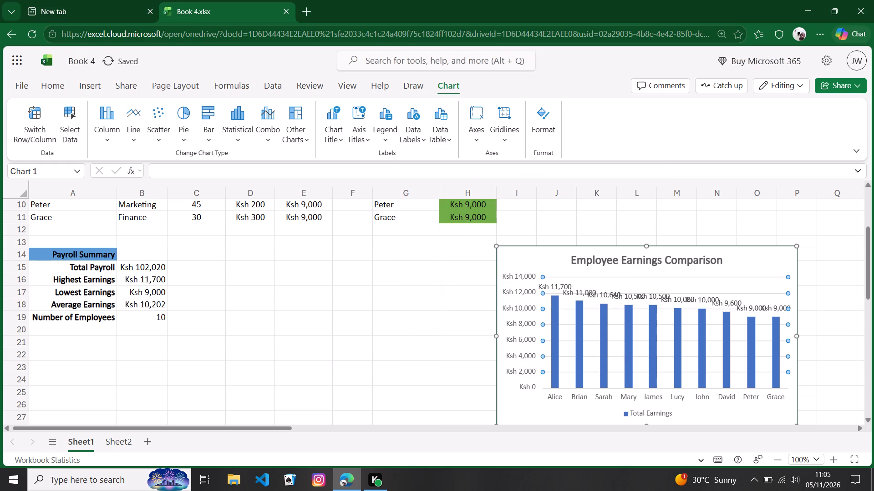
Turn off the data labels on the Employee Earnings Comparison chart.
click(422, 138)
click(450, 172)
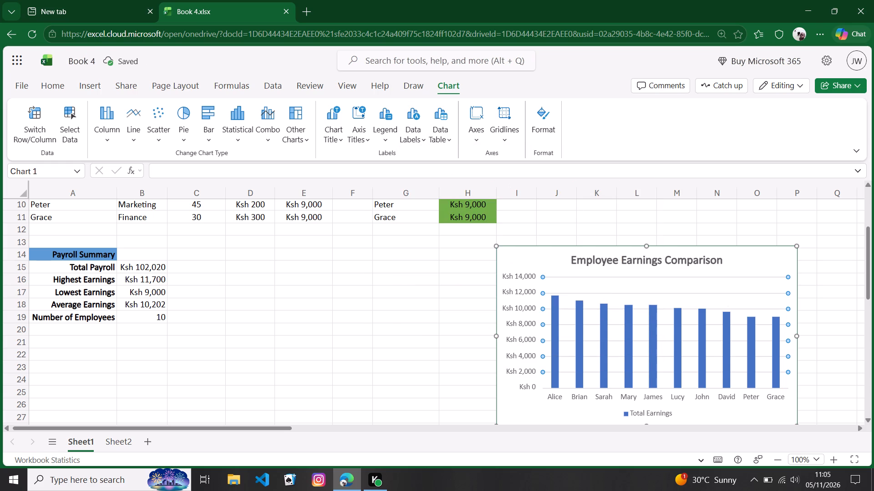
Open the formatting options of the chart's Total Earnings legend and look through them.
scroll(629, 267, down, 1)
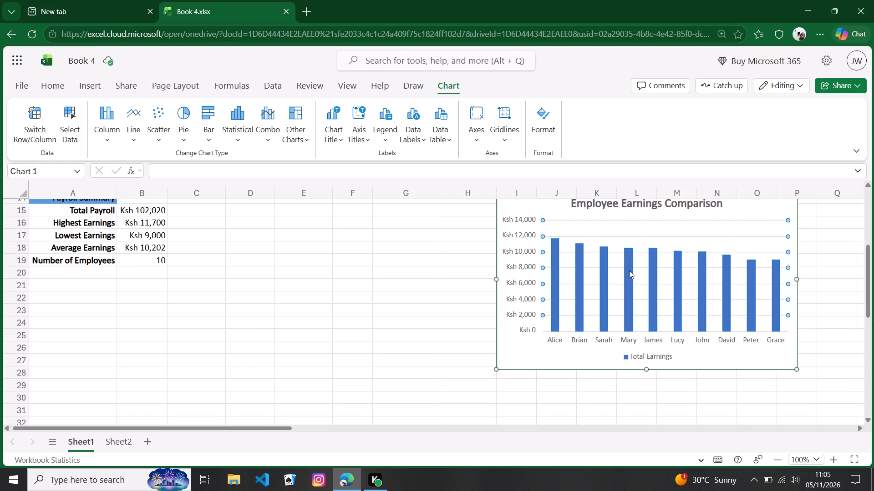
click(652, 355)
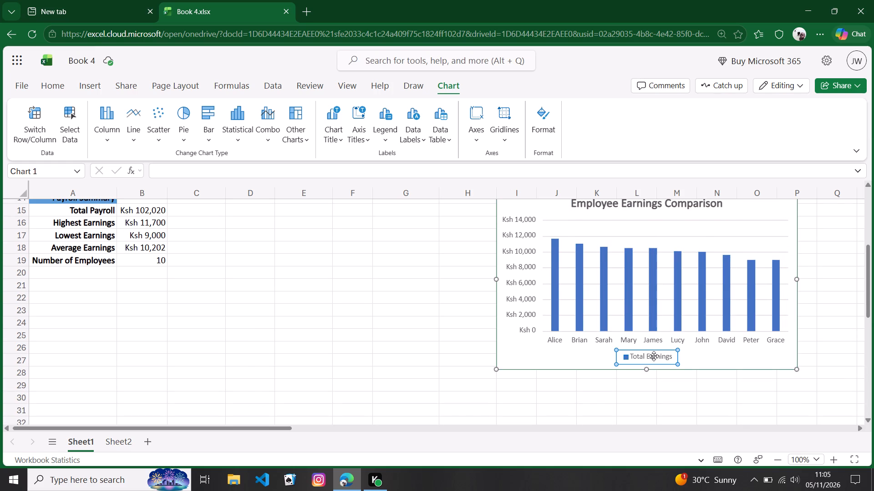
double_click(654, 356)
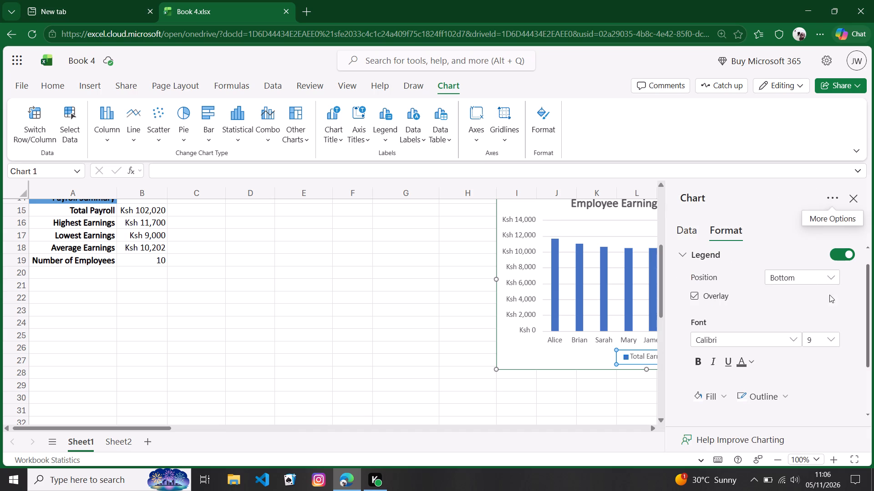
scroll(762, 303, up, 2)
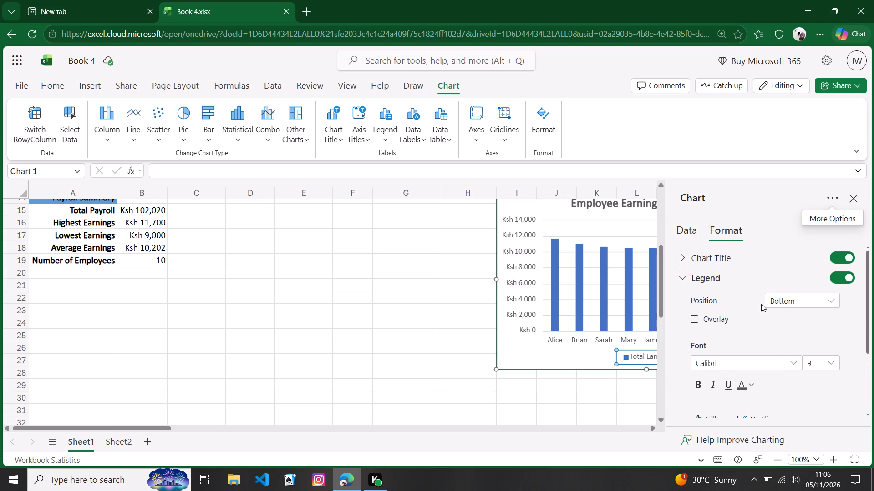
scroll(761, 304, up, 3)
scroll(761, 304, down, 5)
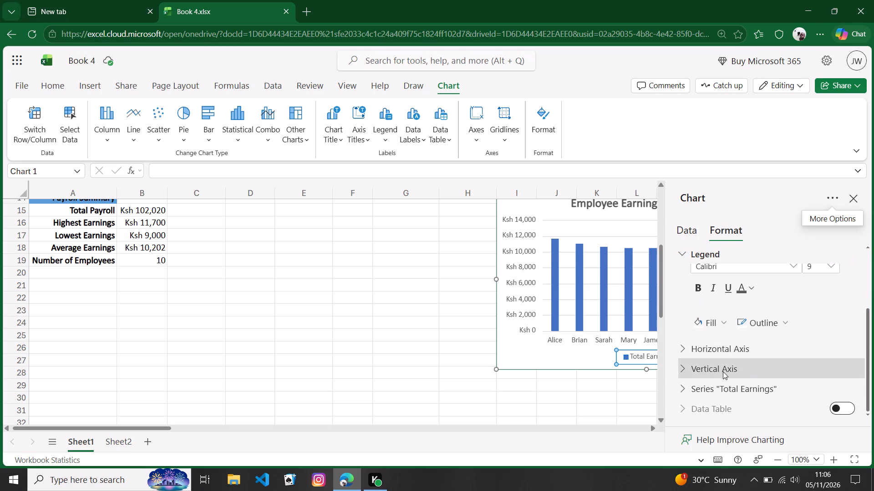
Turn on the axis title for the chart's horizontal axis.
click(726, 353)
scroll(741, 353, down, 3)
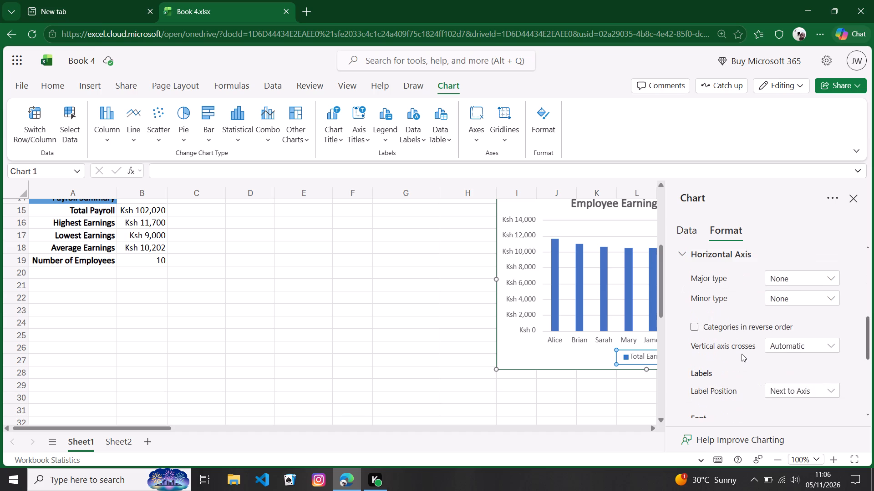
scroll(742, 354, down, 1)
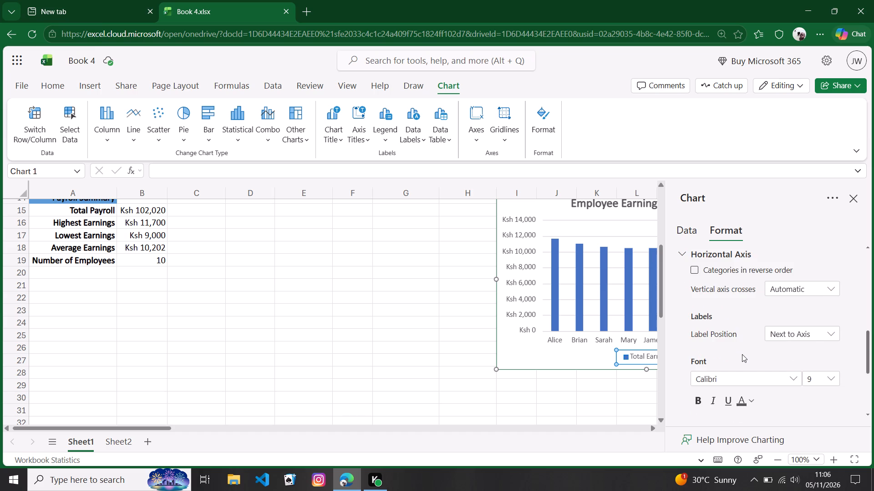
scroll(742, 354, up, 3)
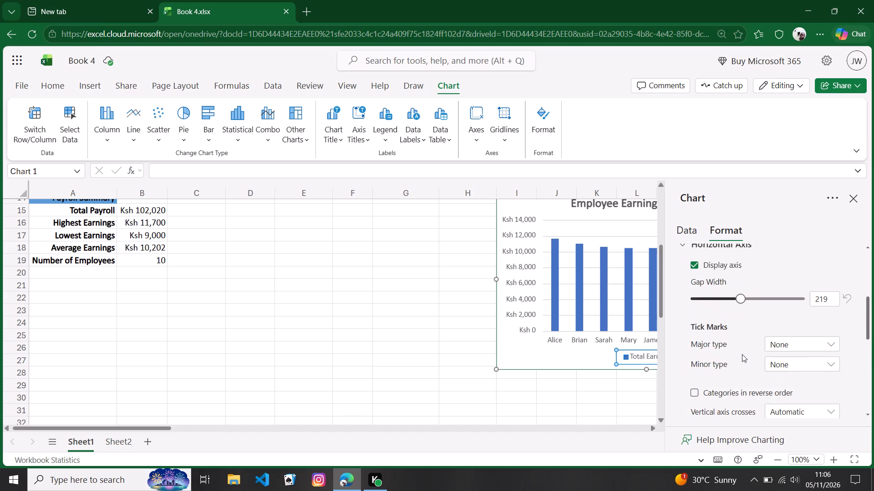
scroll(742, 354, down, 1)
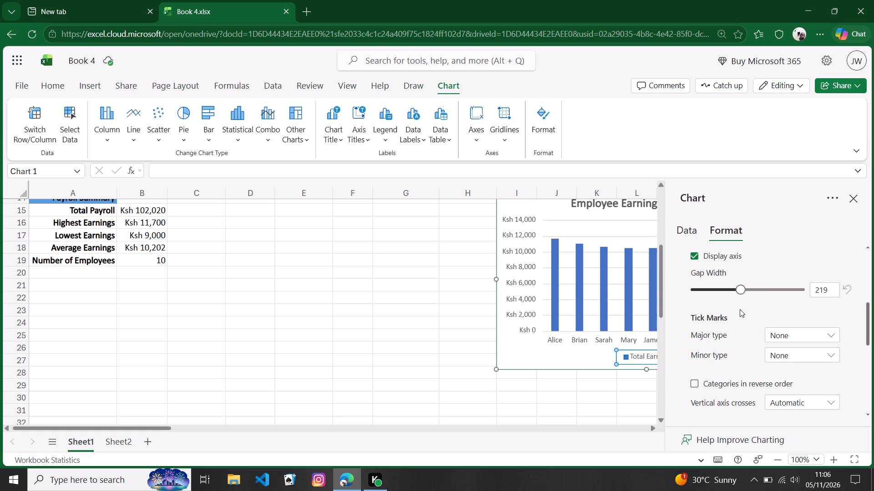
scroll(741, 308, down, 1)
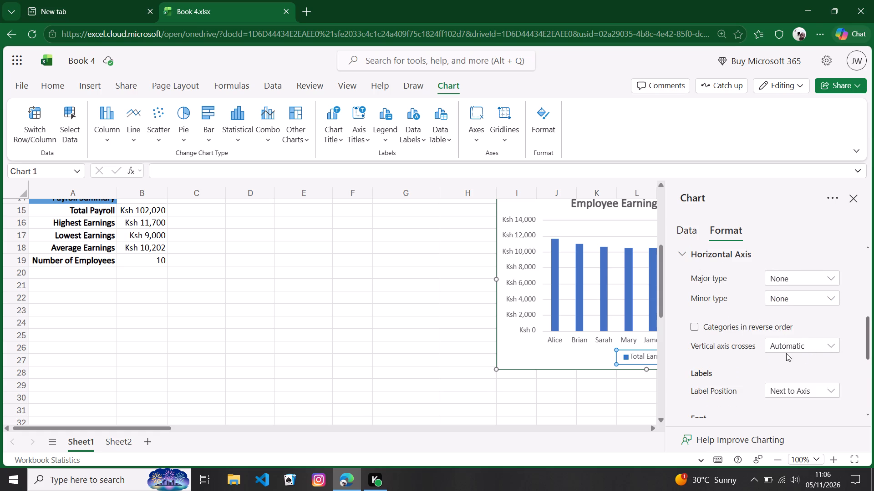
scroll(784, 351, down, 1)
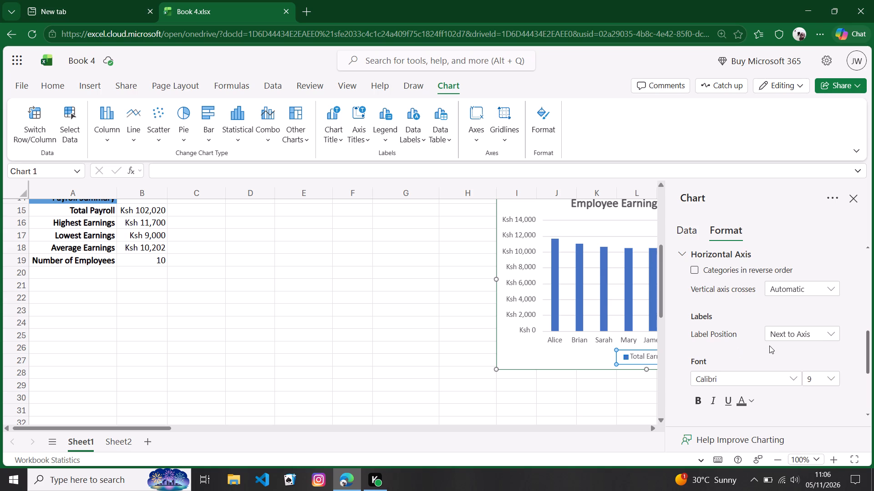
click(829, 334)
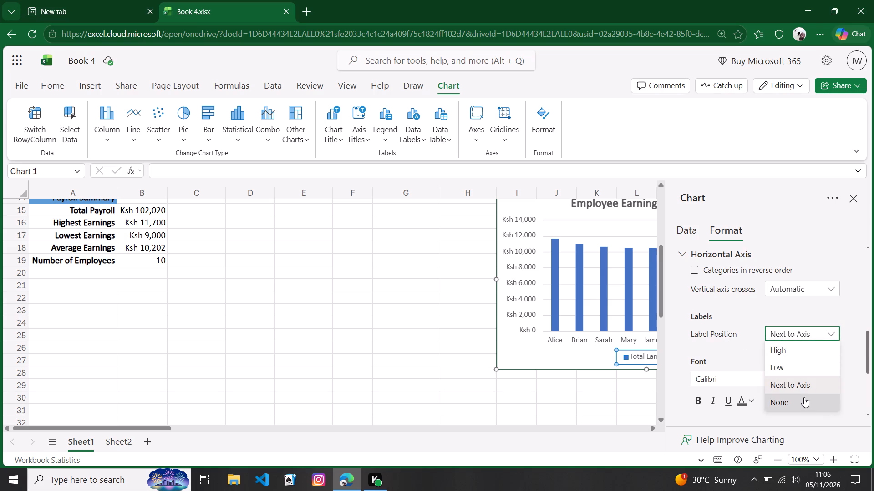
click(820, 314)
scroll(821, 374, down, 1)
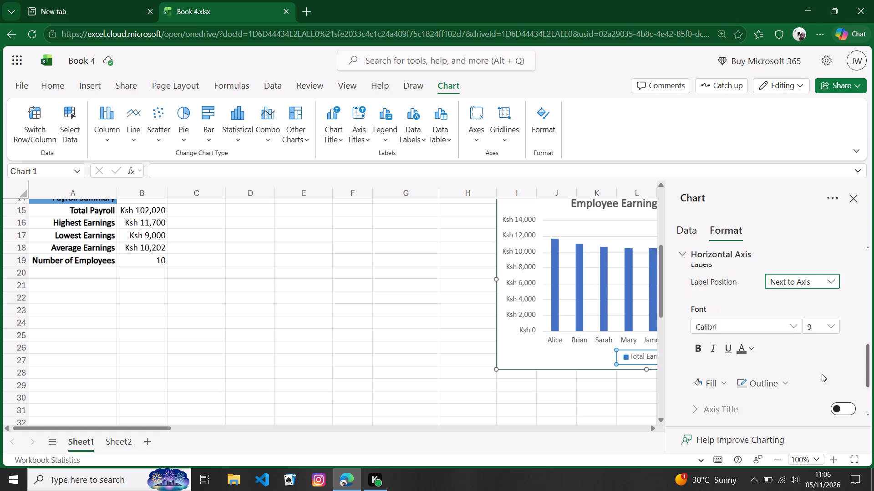
double_click(818, 276)
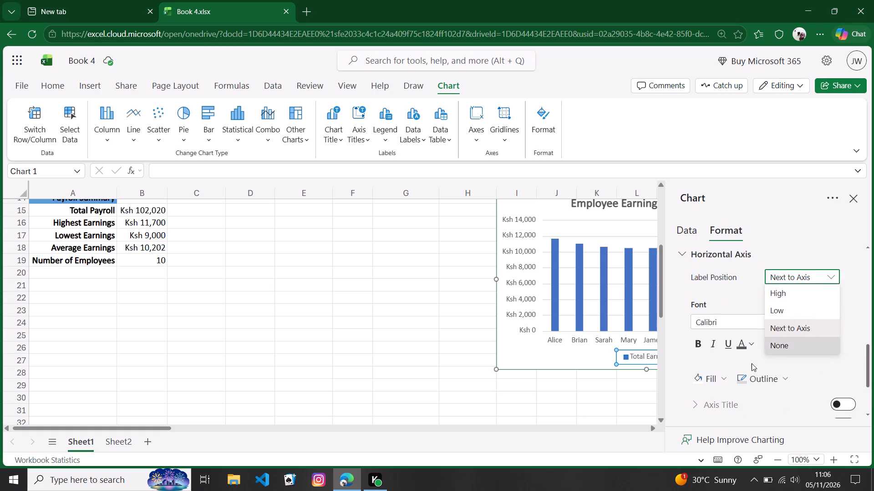
scroll(750, 401, down, 1)
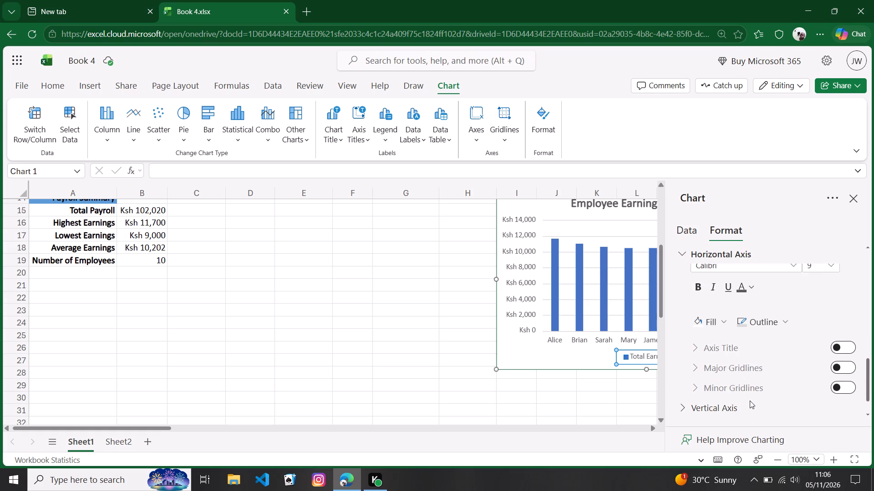
click(847, 348)
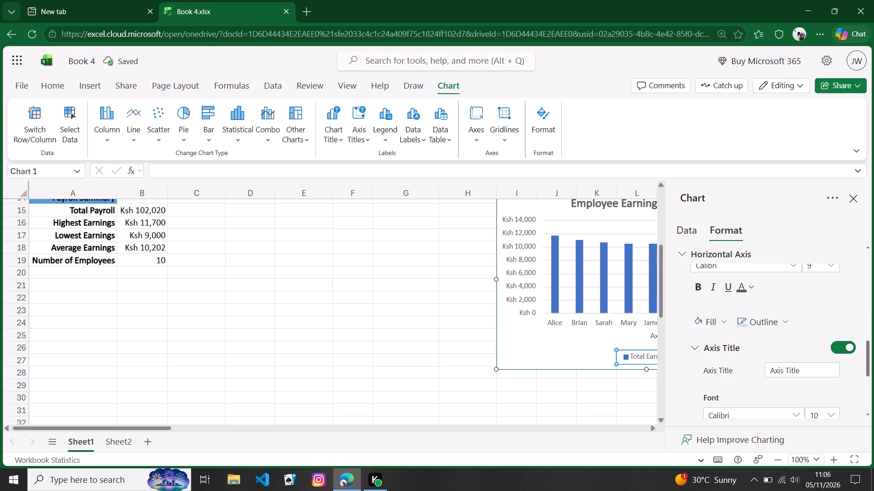
Replace the placeholder text of the chart's horizontal axis title with Earnings(Ksh).
scroll(825, 371, down, 1)
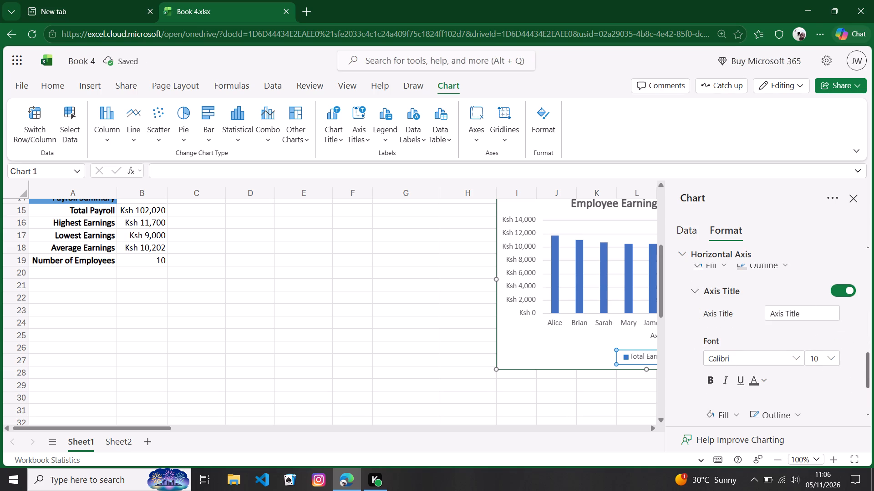
click(814, 314)
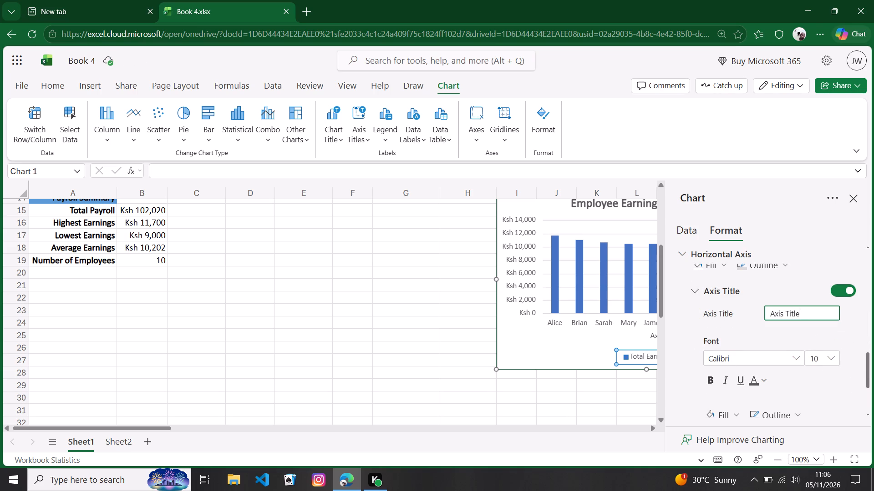
scroll(814, 315, down, 2)
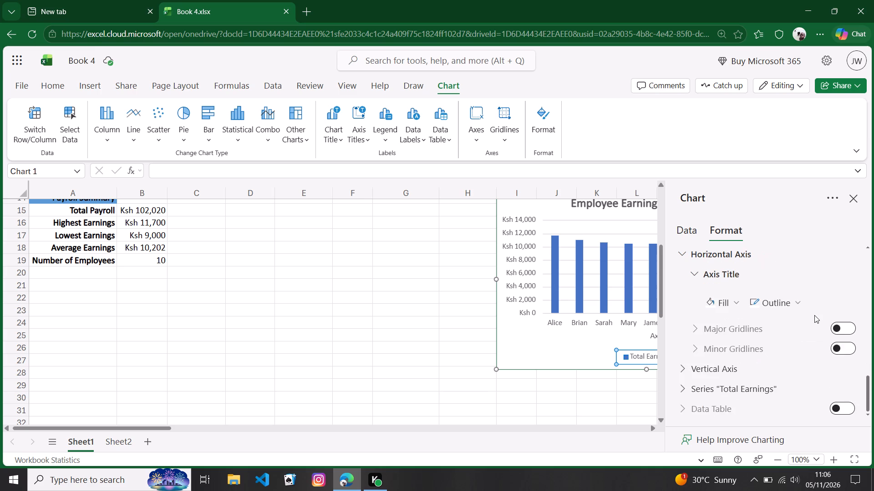
scroll(814, 315, up, 1)
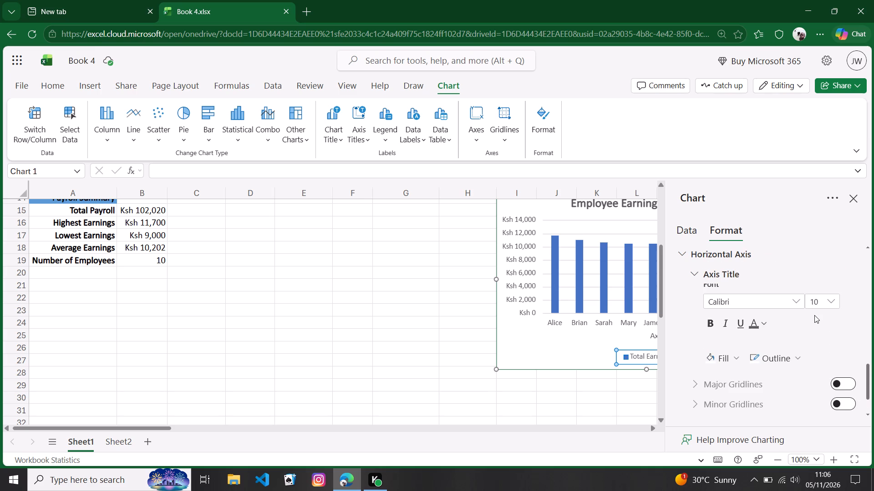
scroll(811, 320, up, 1)
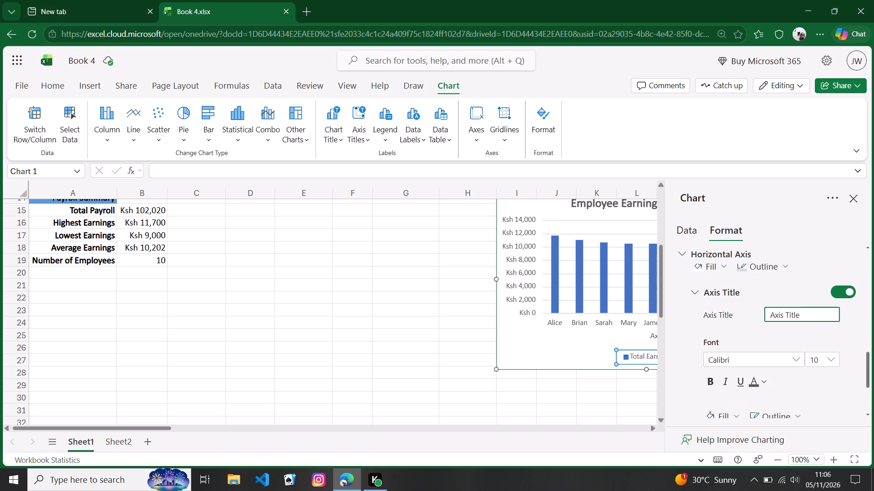
key(BackSpace)
key(BackSpace)
key(BackSpace)
key(BackSpace)
key(BackSpace)
key(BackSpace)
key(BackSpace)
key(BackSpace)
key(BackSpace)
key(BackSpace)
text(arning)
key(s)
key(shift+parenleft)
text(sh)
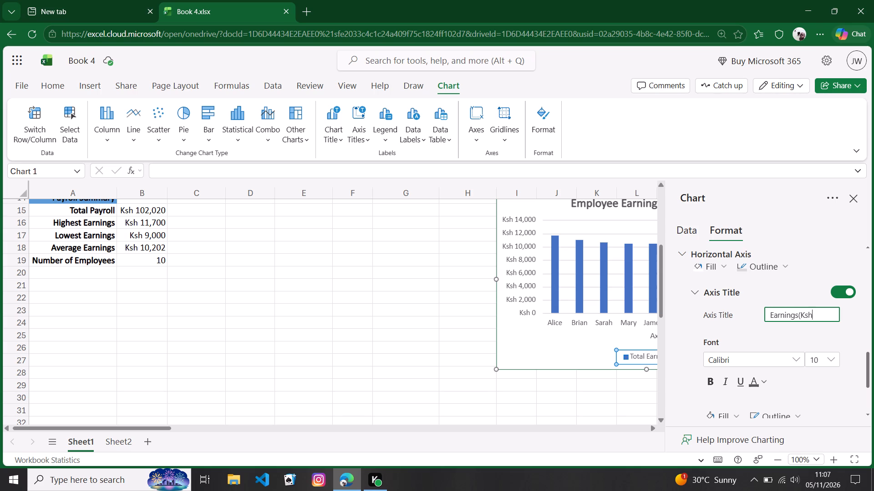
key(shift+parenright)
key(Return)
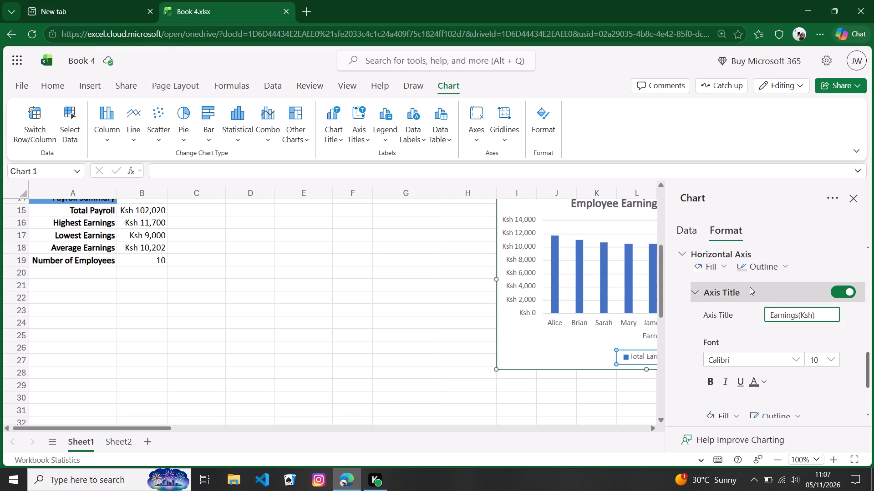
Make the chart's horizontal axis title bold.
scroll(750, 287, down, 1)
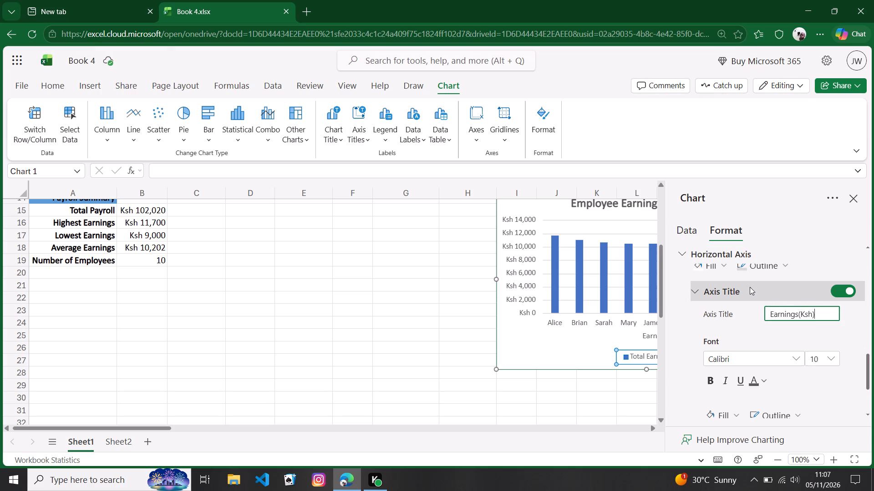
scroll(750, 287, down, 1)
scroll(750, 287, up, 1)
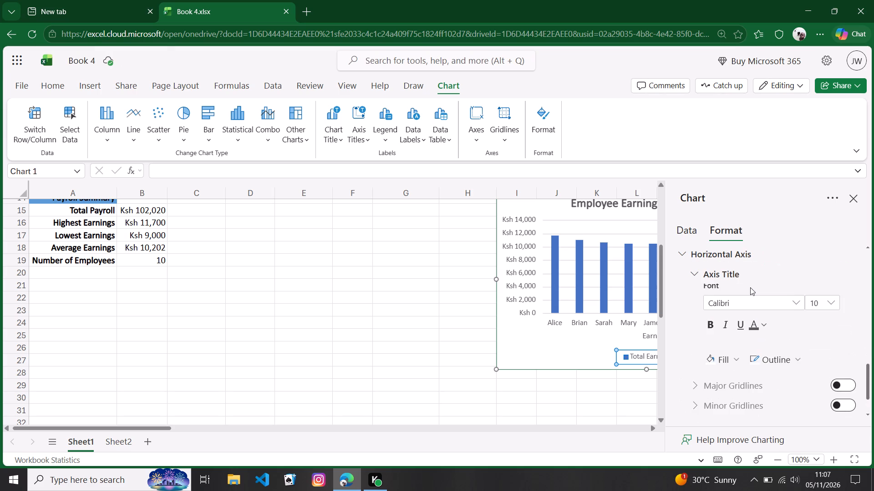
scroll(750, 287, up, 1)
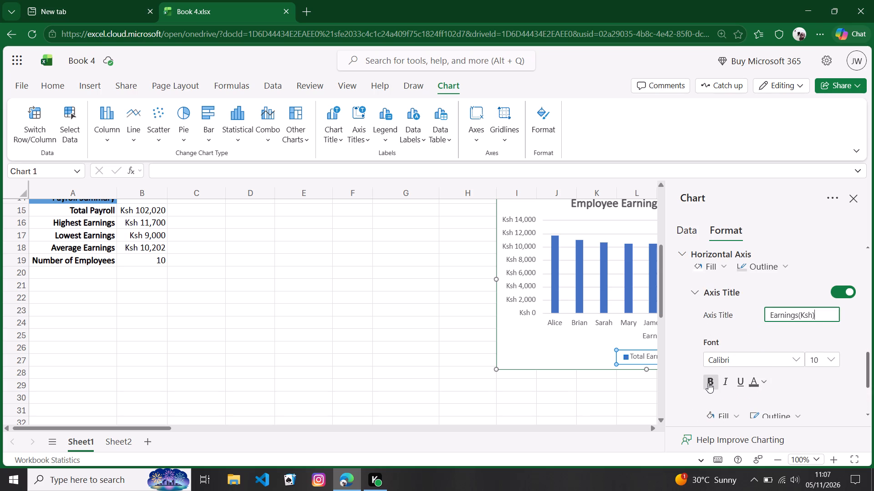
click(708, 383)
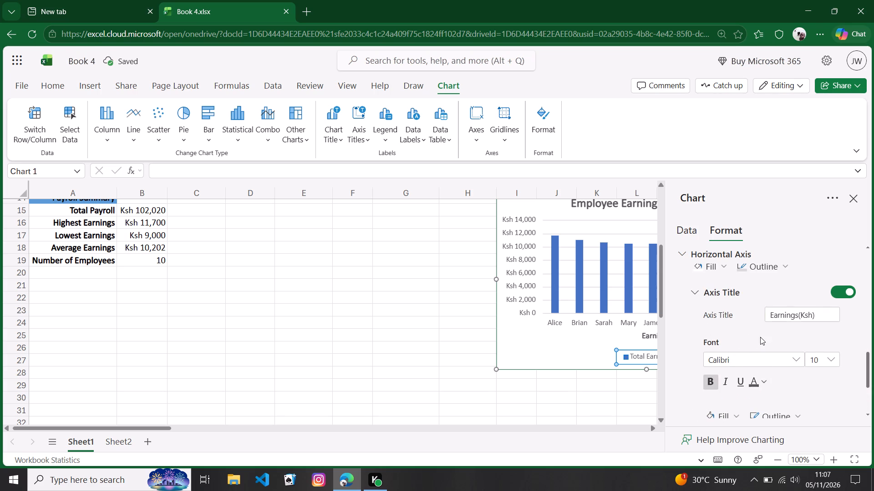
Turn on the axis title for the chart's vertical axis.
scroll(768, 340, down, 3)
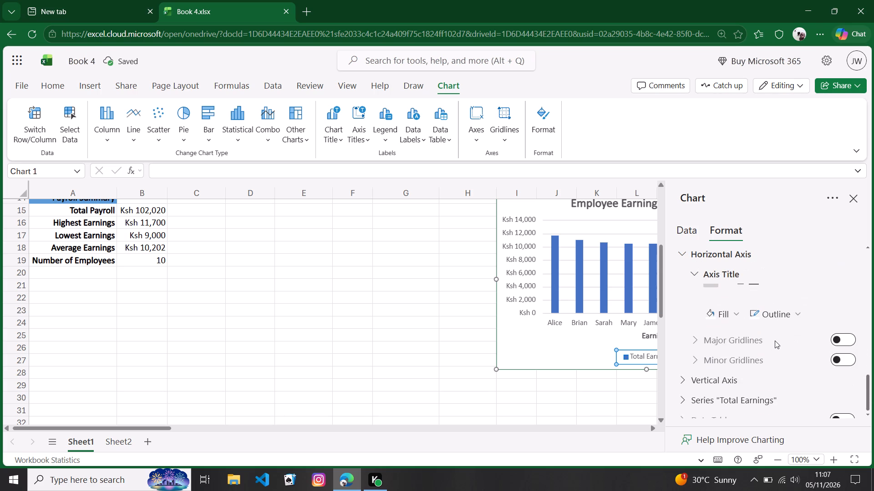
scroll(776, 341, down, 1)
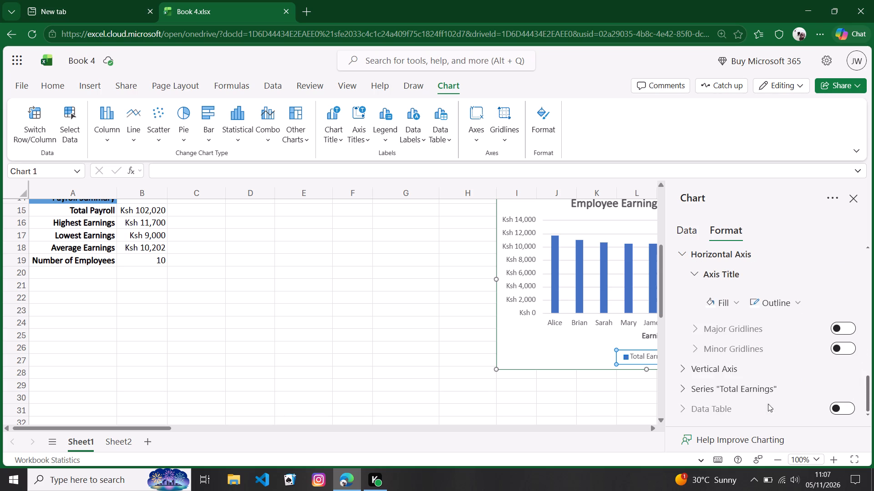
click(770, 370)
scroll(780, 375, down, 2)
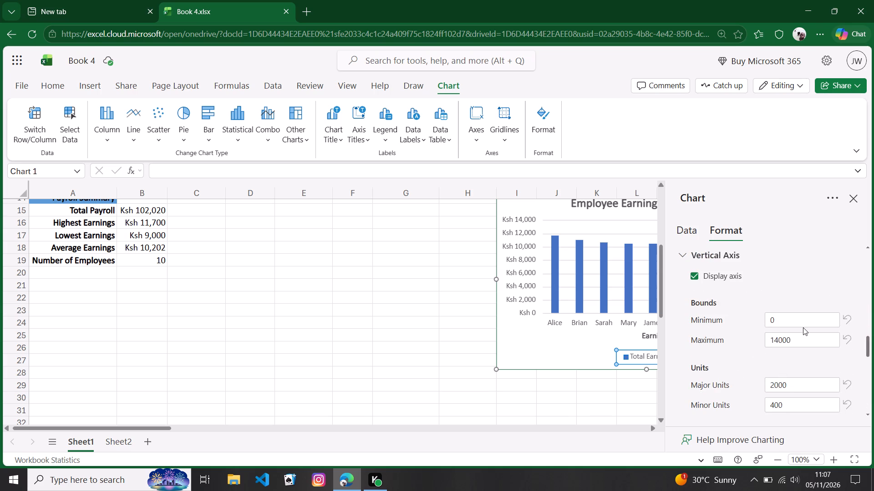
scroll(806, 359, down, 1)
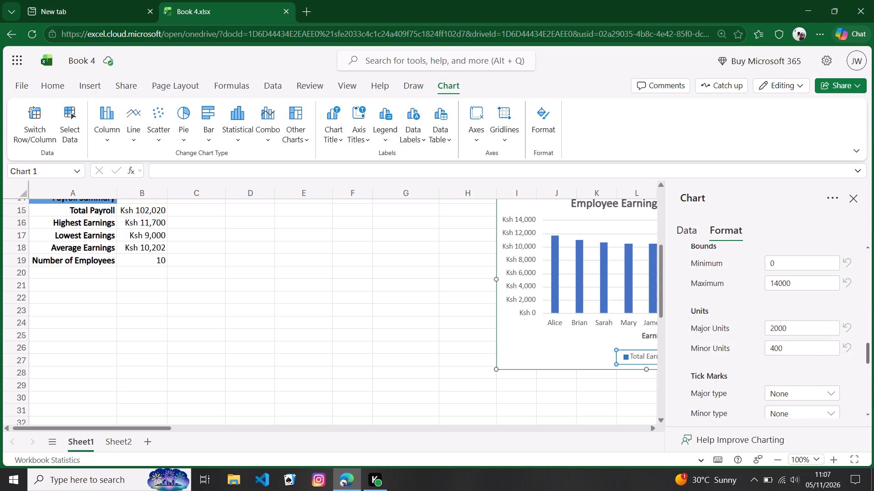
scroll(788, 348, down, 1)
scroll(751, 354, down, 1)
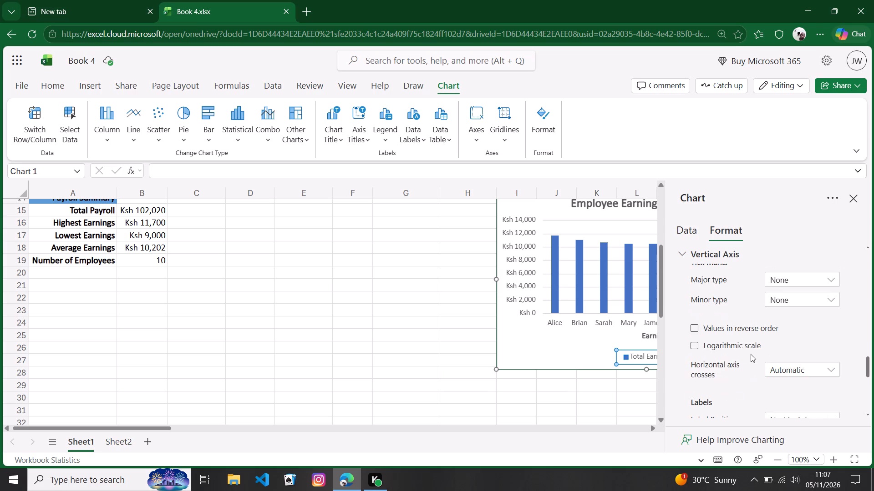
scroll(798, 371, down, 1)
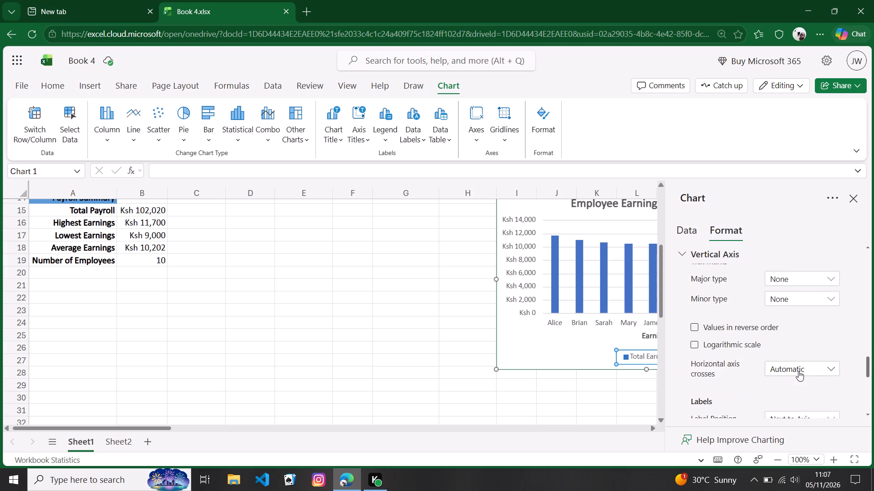
scroll(815, 368, down, 1)
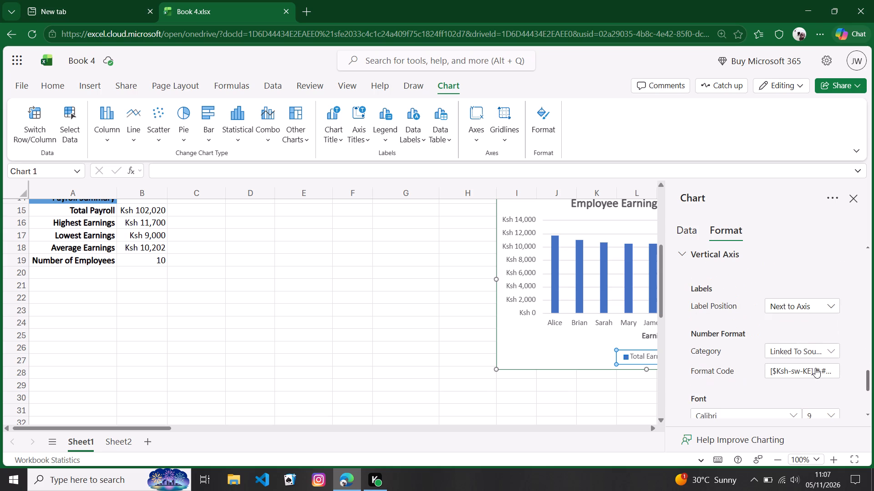
scroll(815, 368, down, 2)
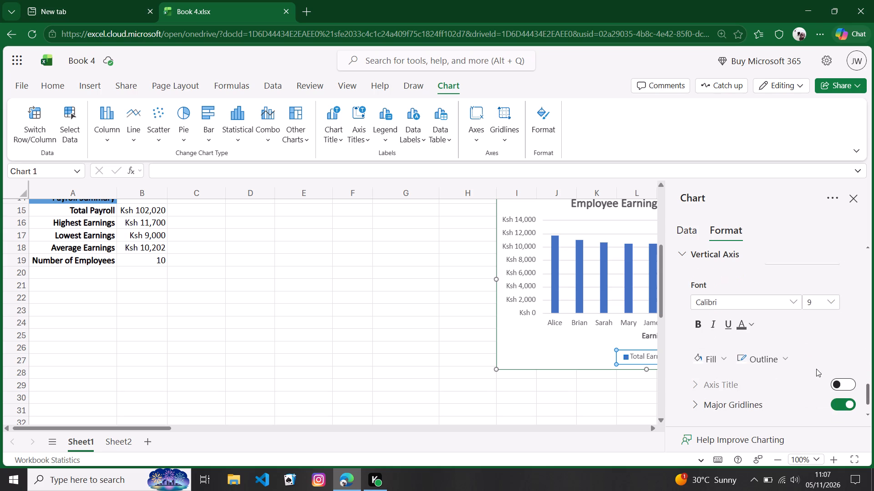
scroll(816, 369, down, 1)
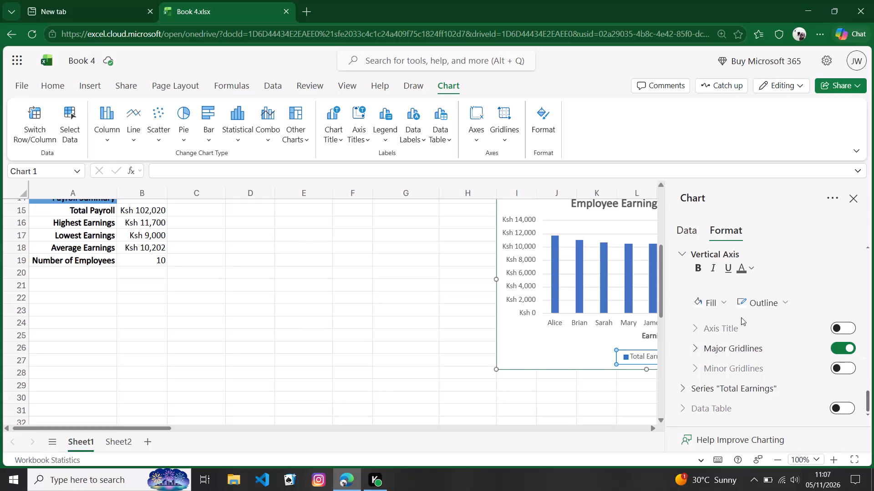
click(855, 326)
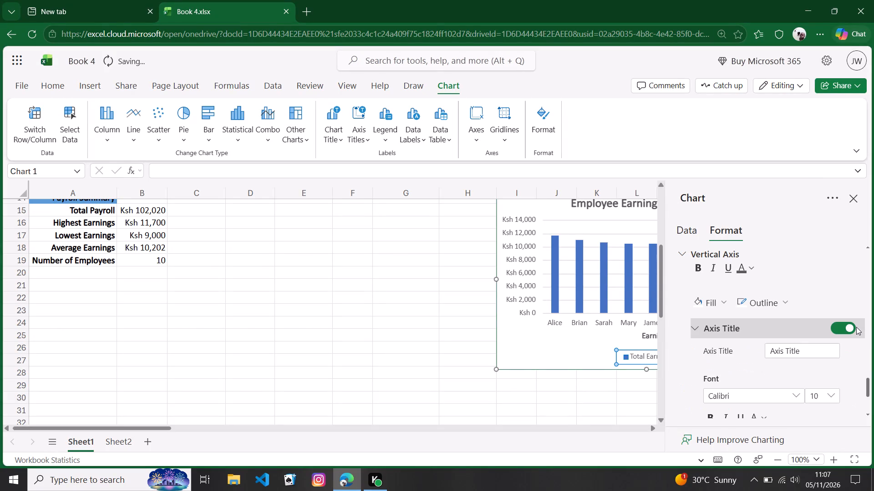
Replace the placeholder text of the chart's vertical axis title with Earnings(Ksh).
double_click(810, 352)
click(810, 351)
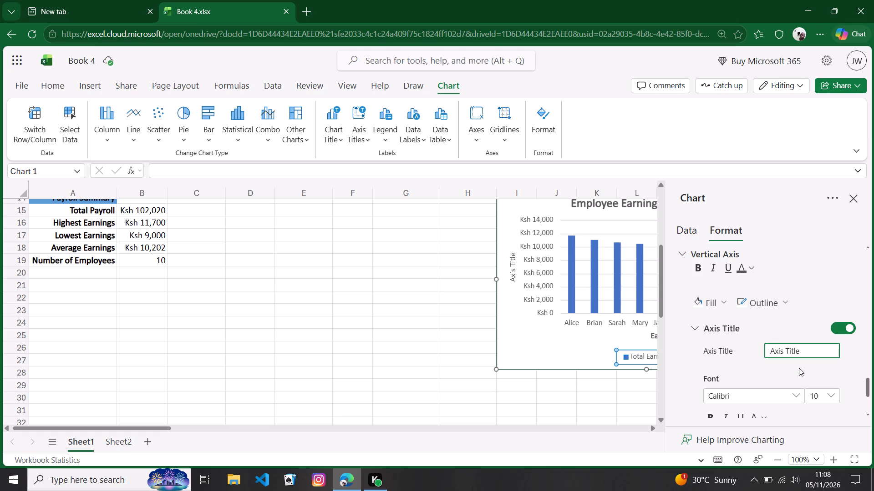
key(BackSpace)
key(BackSpace)
key(BackSpace)
key(BackSpace)
key(BackSpace)
key(BackSpace)
key(BackSpace)
key(BackSpace)
key(BackSpace)
key(BackSpace)
text(arnings)
text(sh)
key(shift+parenright)
key(Return)
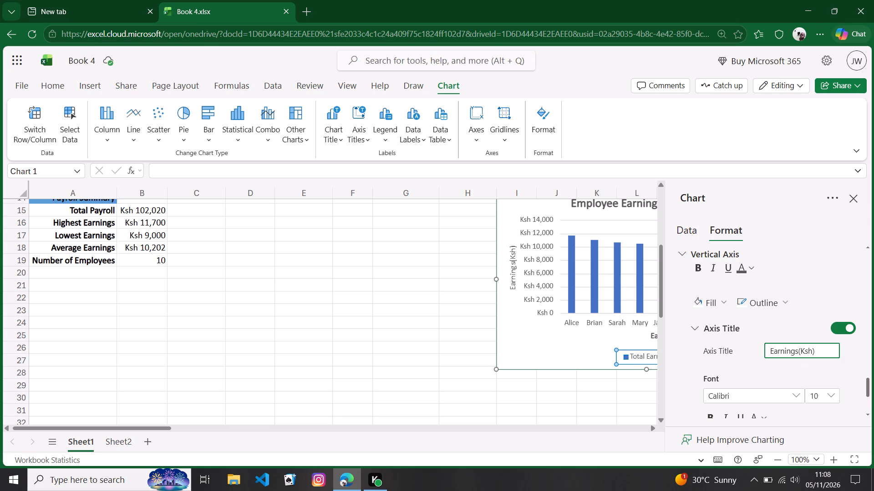
key(Return)
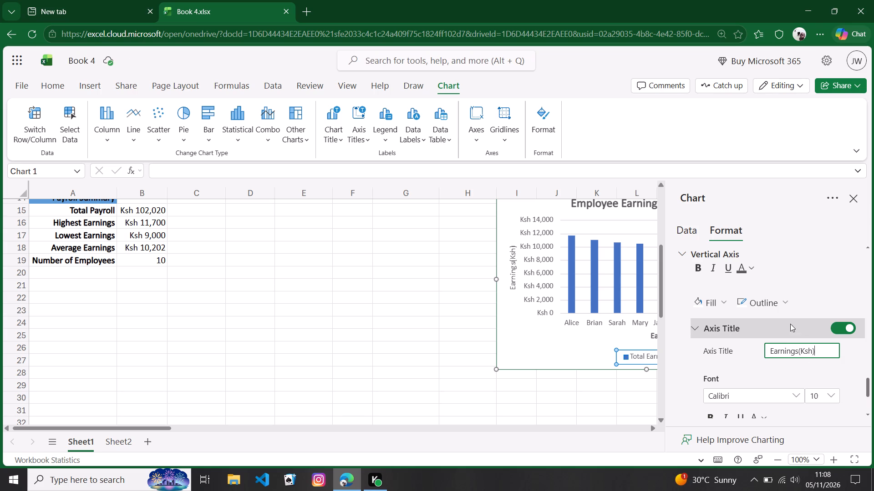
Make the chart's vertical axis title bold.
scroll(798, 330, down, 2)
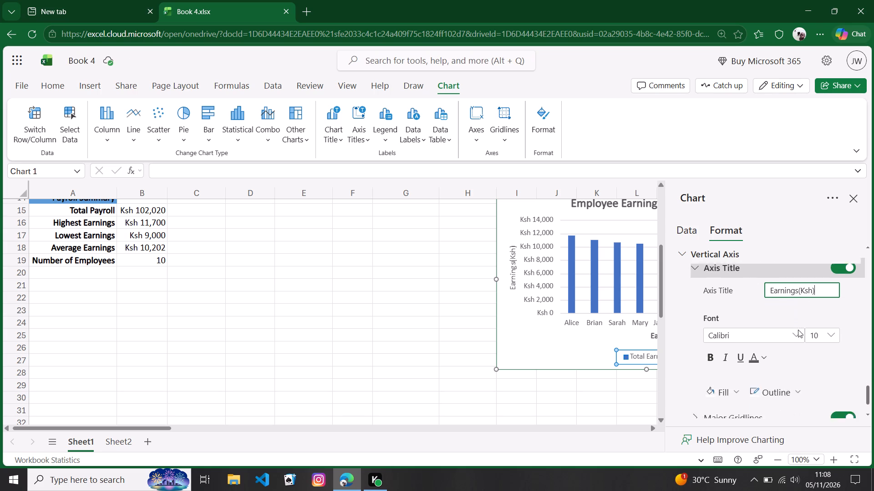
scroll(798, 330, down, 3)
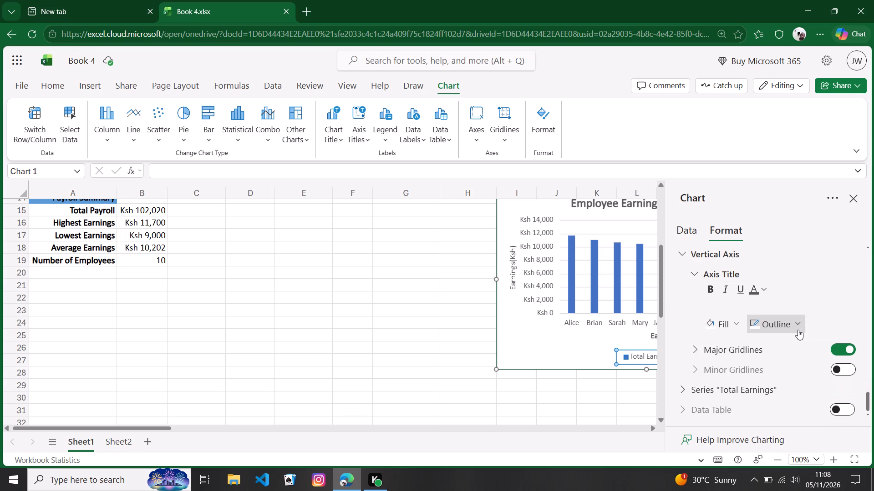
scroll(800, 326, up, 2)
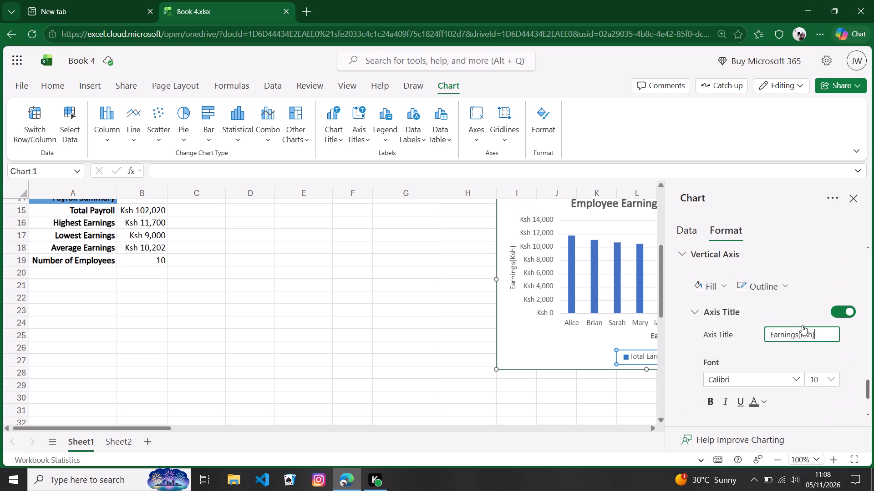
scroll(655, 309, up, 1)
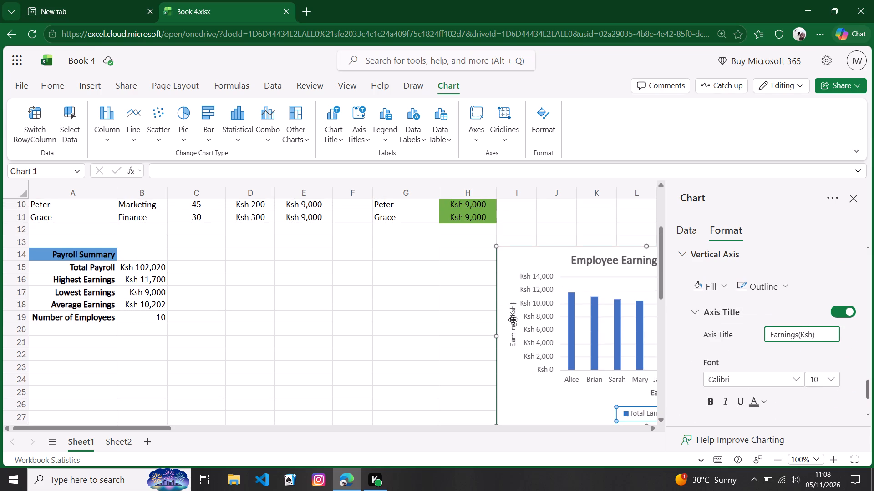
click(511, 319)
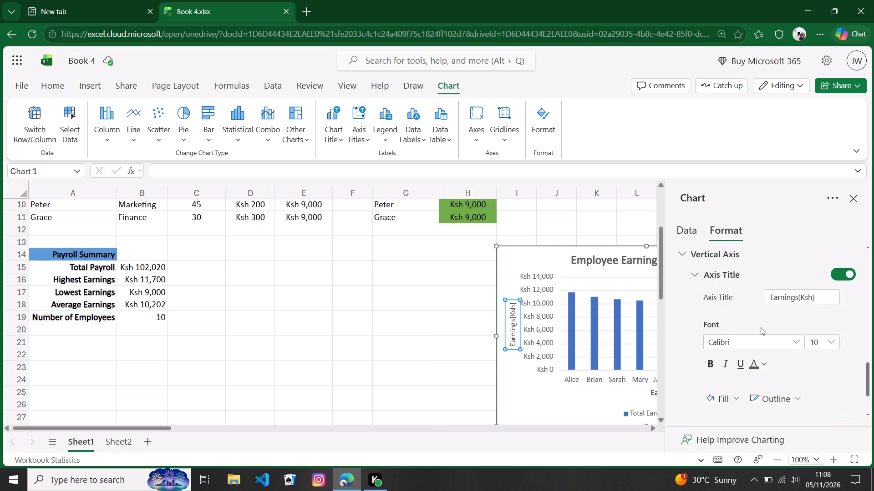
click(816, 294)
key(Return)
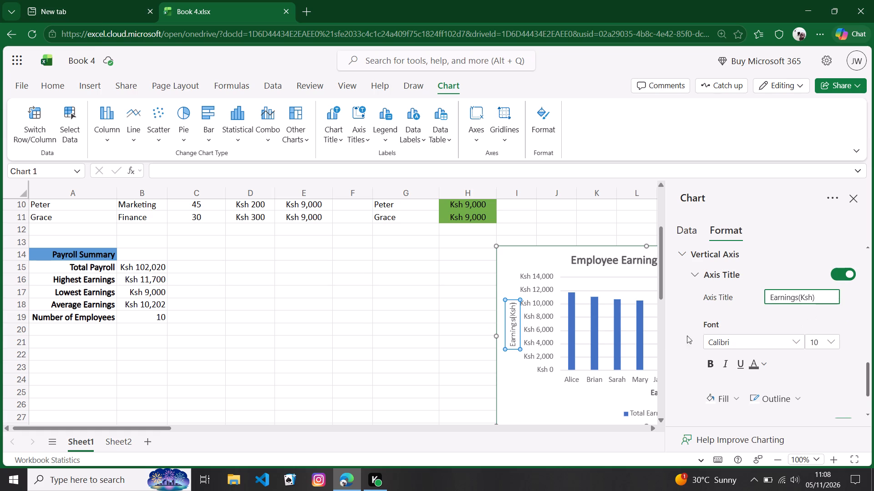
click(716, 366)
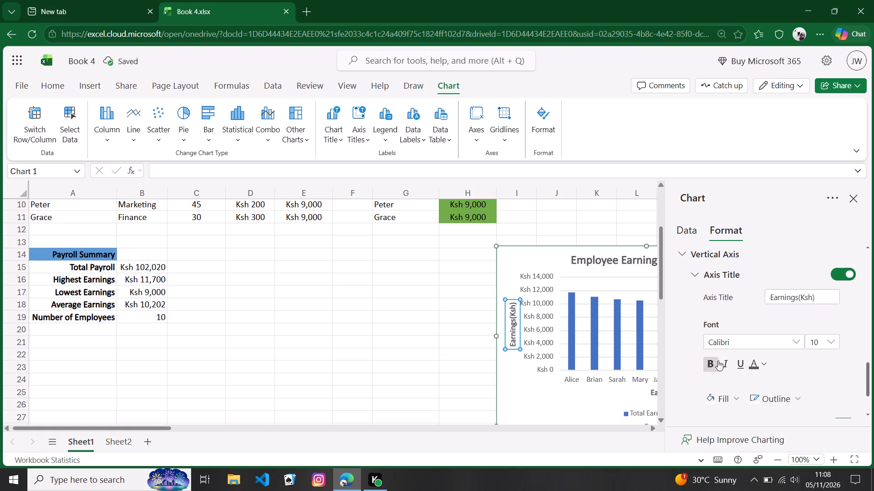
Change the chart's horizontal axis title to Employee Names and close the chart formatting settings.
scroll(747, 309, down, 1)
scroll(751, 309, up, 9)
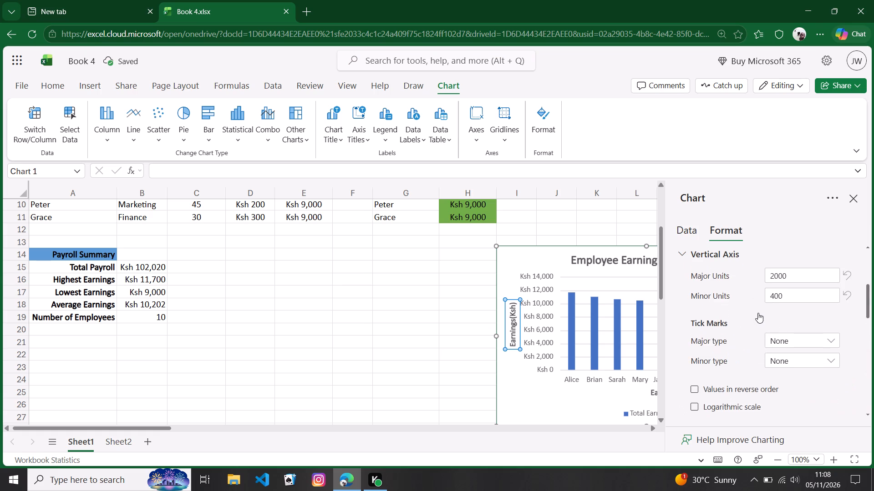
scroll(758, 313, up, 9)
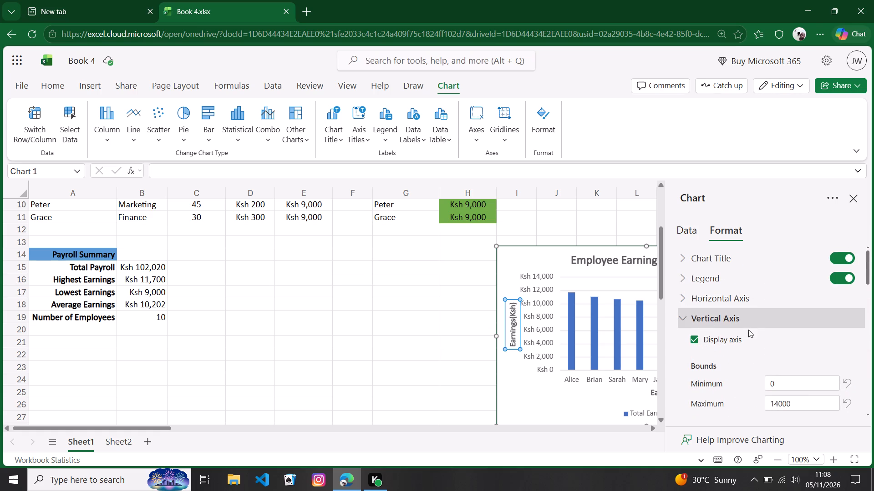
click(739, 304)
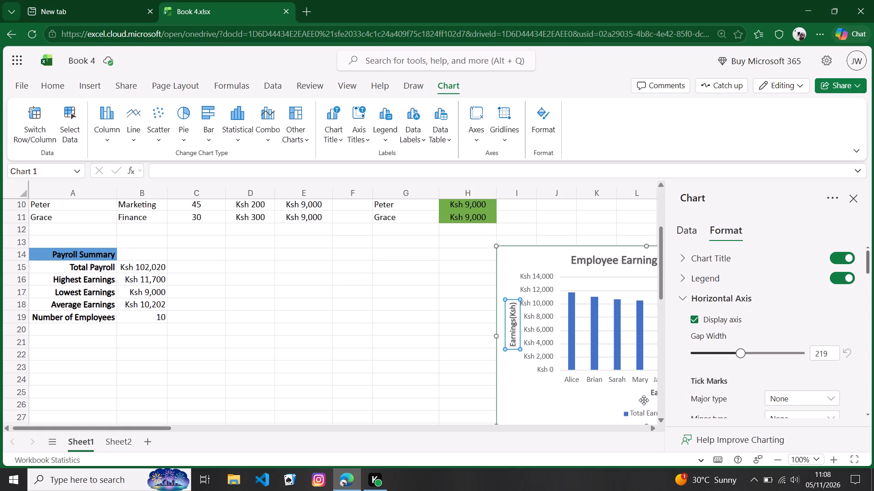
click(655, 392)
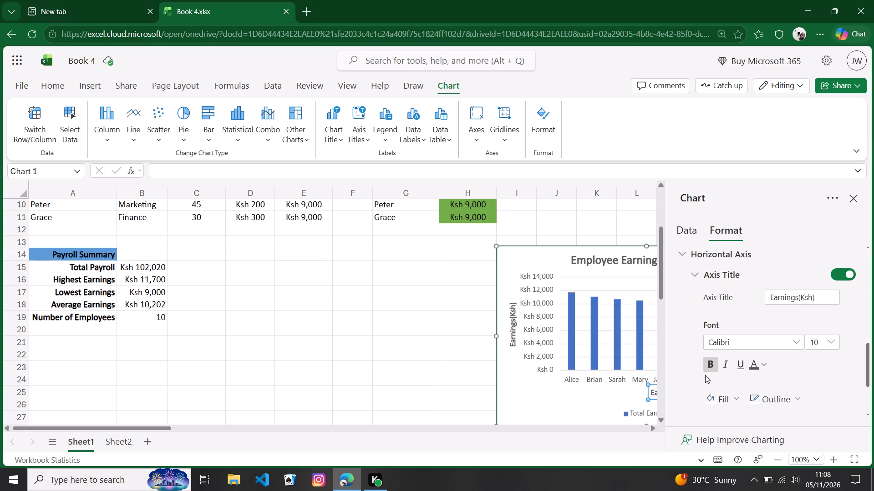
scroll(777, 306, down, 1)
scroll(780, 302, up, 1)
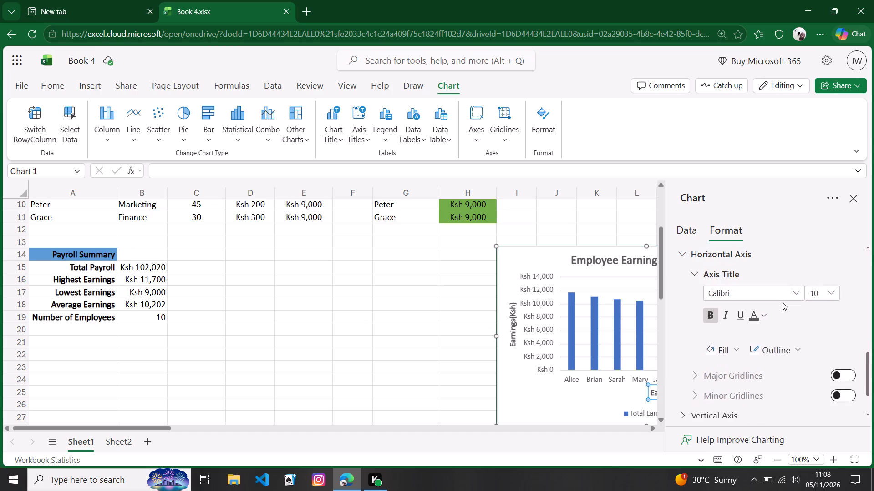
scroll(783, 302, up, 1)
click(816, 356)
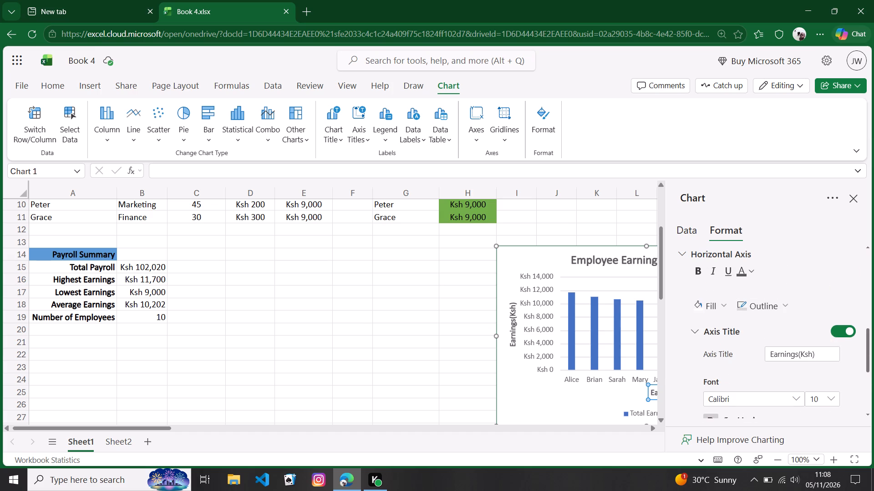
key(BackSpace)
key(BackSpace)
key(BackSpace)
key(BackSpace)
key(BackSpace)
key(BackSpace)
key(BackSpace)
key(BackSpace)
key(BackSpace)
key(BackSpace)
key(BackSpace)
key(BackSpace)
key(BackSpace)
key(BackSpace)
key(BackSpace)
key(BackSpace)
key(BackSpace)
key(BackSpace)
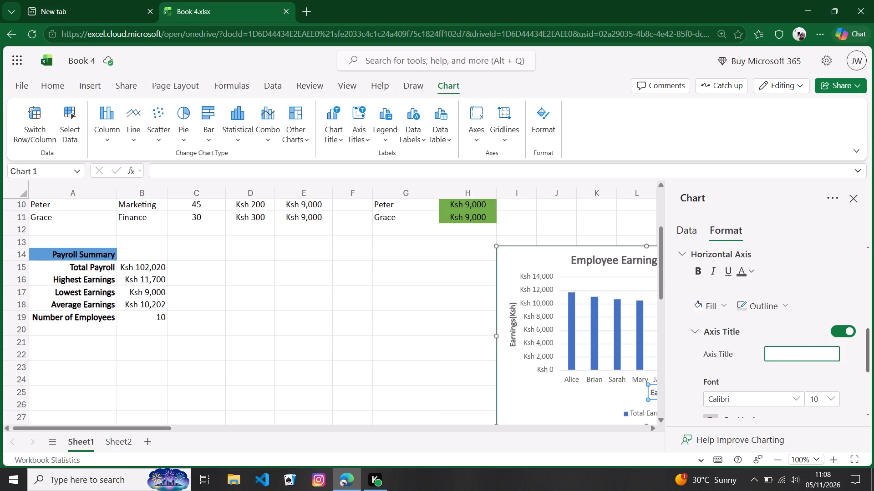
text(mployee)
key(space)
text(ames)
key(Return)
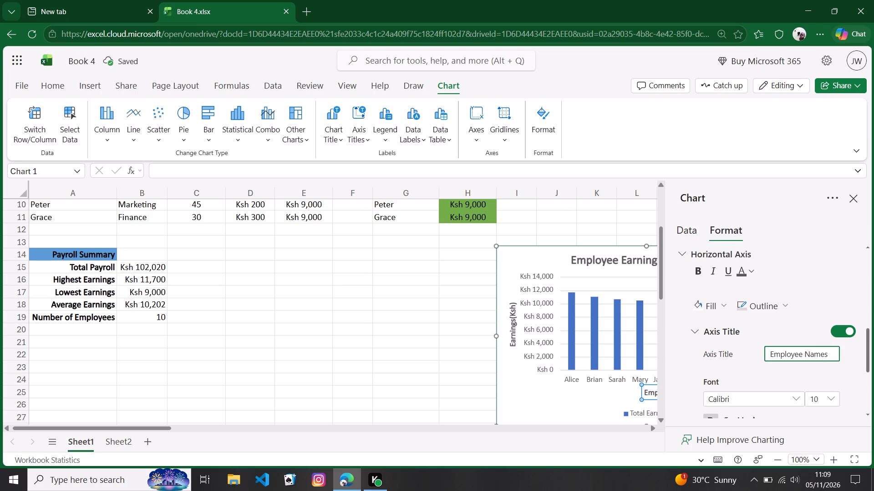
scroll(762, 345, down, 1)
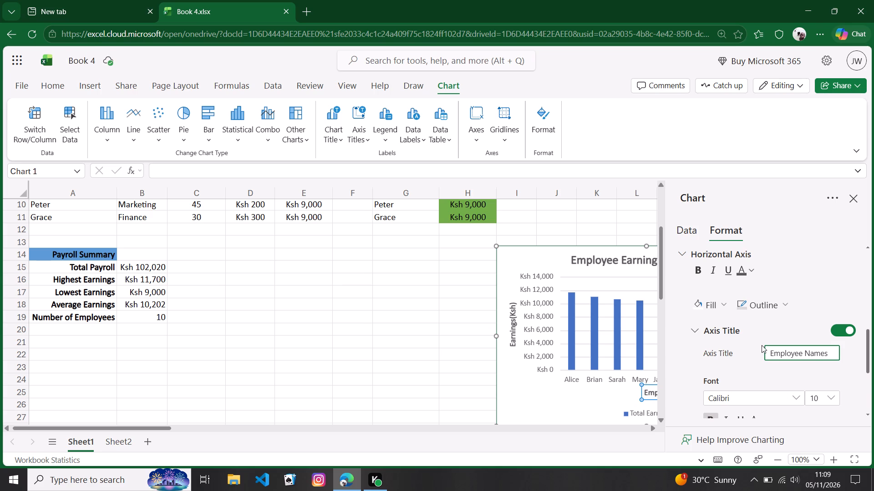
scroll(762, 345, down, 9)
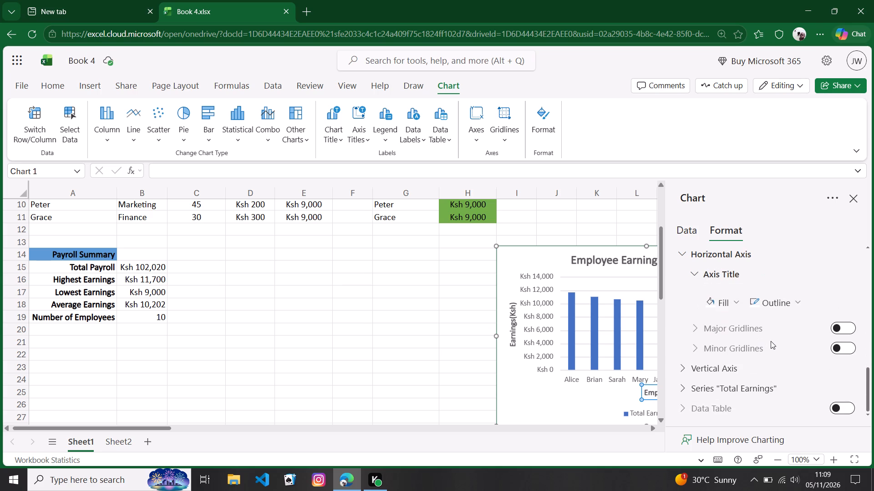
click(853, 195)
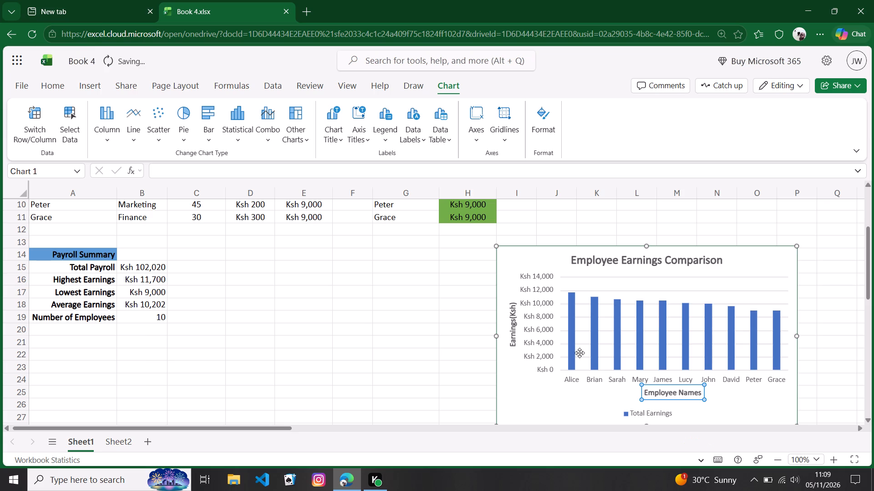
click(413, 371)
Review the earnings chart, the employee tables and the payroll summary on Sheet1.
scroll(564, 355, down, 3)
scroll(570, 352, up, 1)
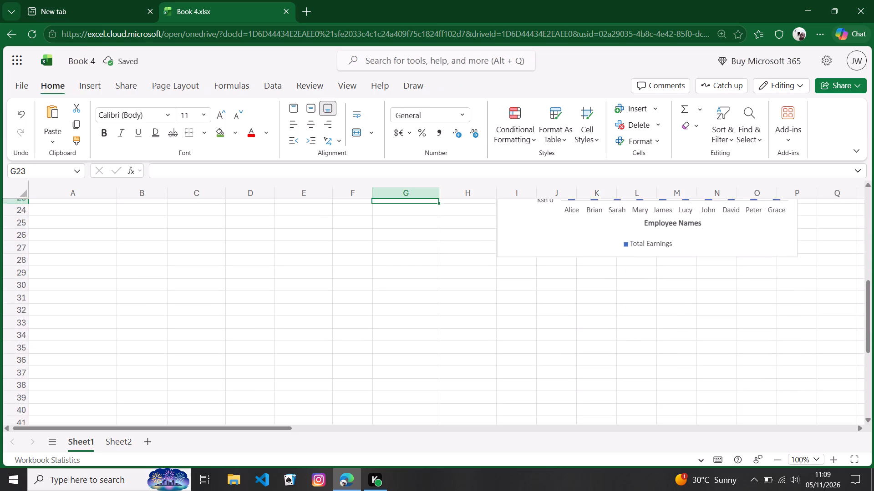
scroll(570, 352, up, 1)
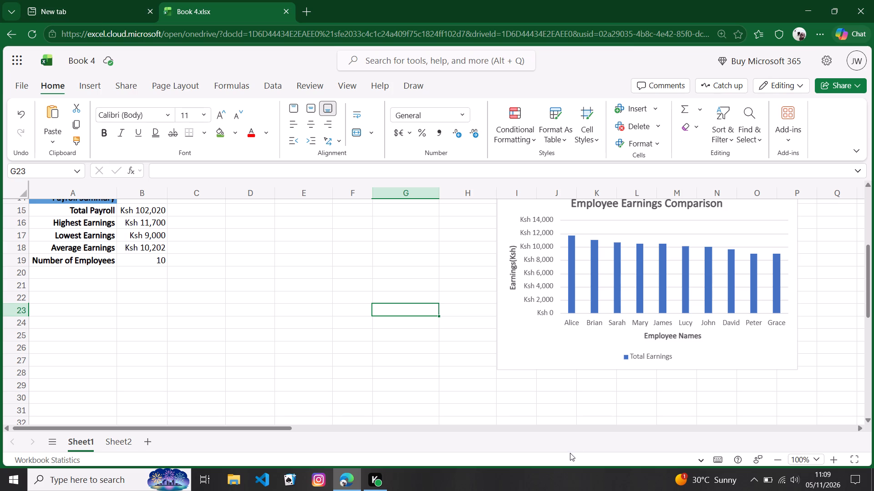
scroll(574, 441, up, 2)
scroll(475, 368, up, 4)
scroll(483, 347, down, 1)
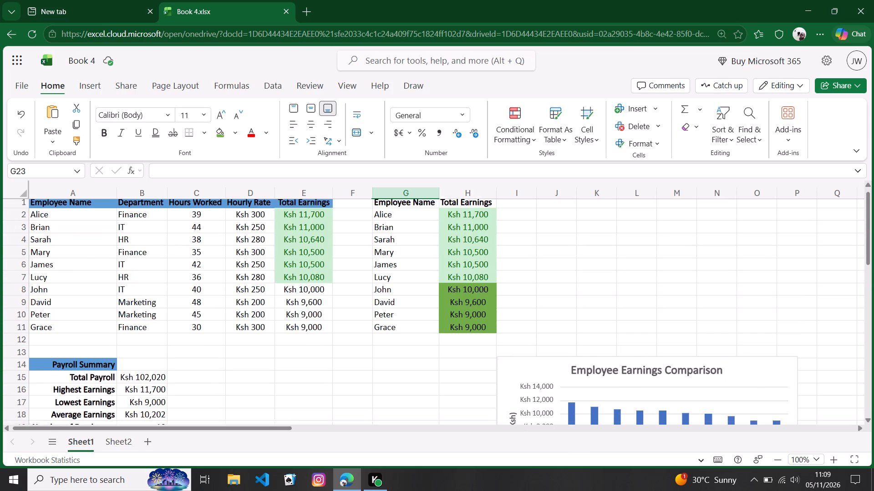
scroll(490, 335, down, 1)
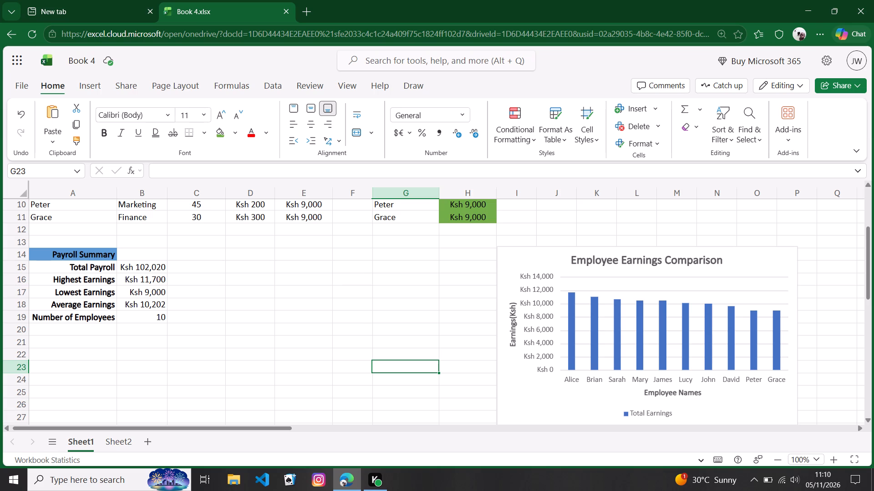
scroll(105, 352, down, 2)
scroll(239, 330, up, 1)
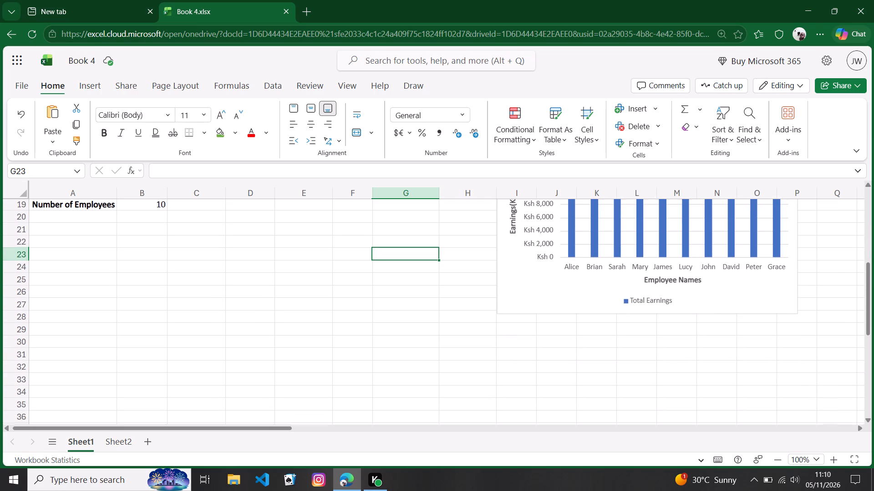
scroll(239, 330, up, 1)
scroll(241, 330, down, 1)
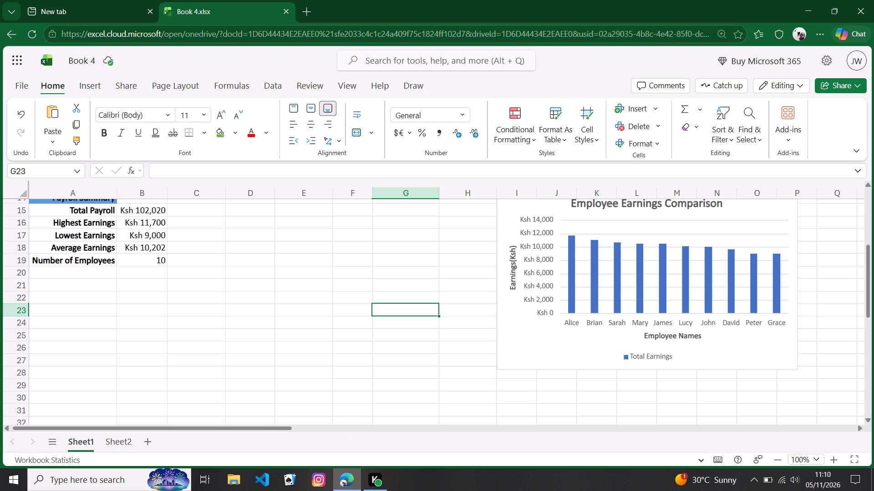
scroll(403, 340, down, 1)
scroll(193, 276, up, 2)
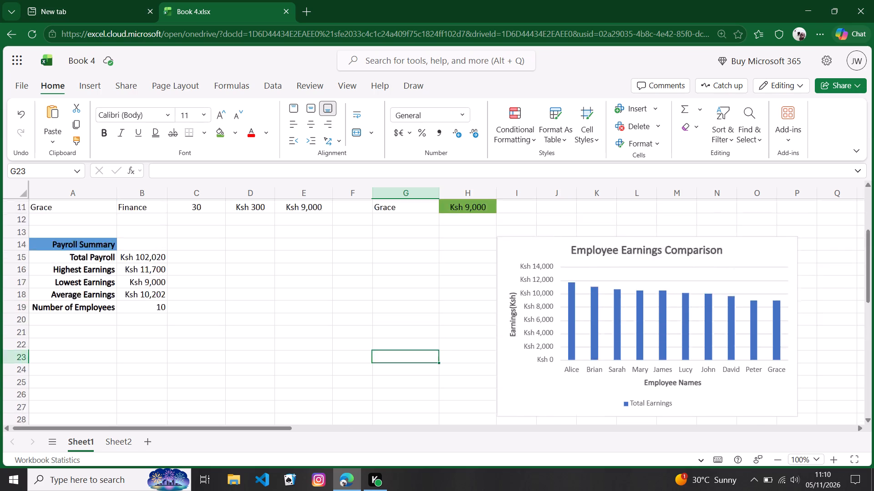
scroll(193, 276, up, 2)
scroll(590, 327, up, 4)
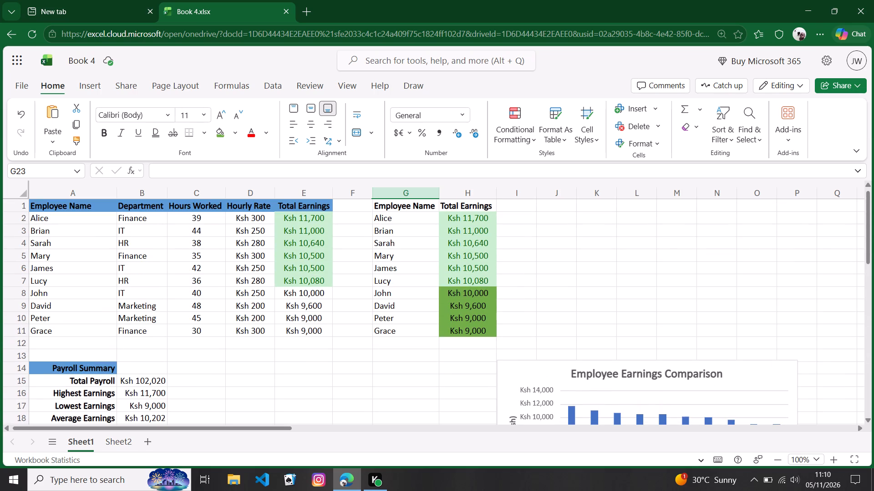
Enter the headers Department in J1 and Total Earnings in K1, beside the employee earnings table.
click(551, 220)
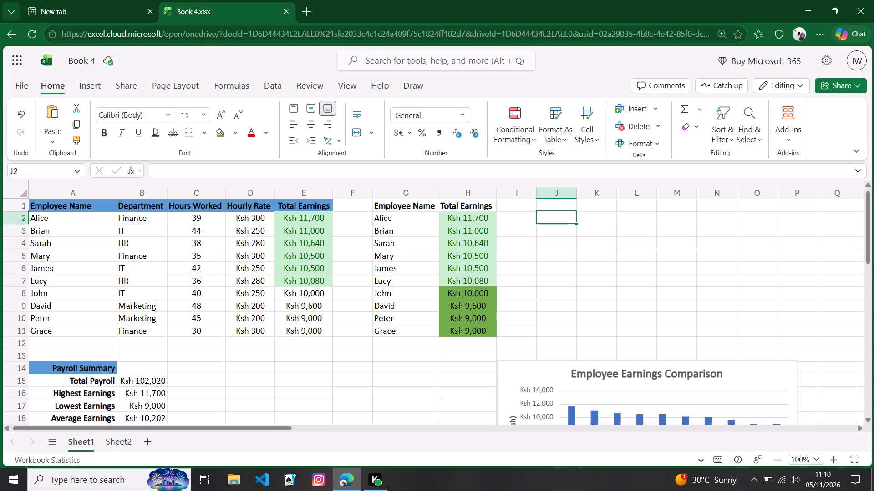
double_click(548, 205)
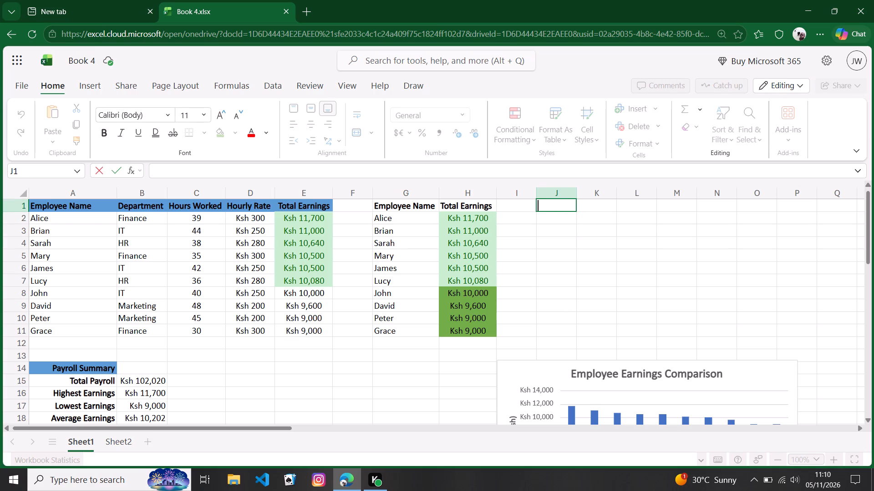
key(d)
key(e)
text(partment)
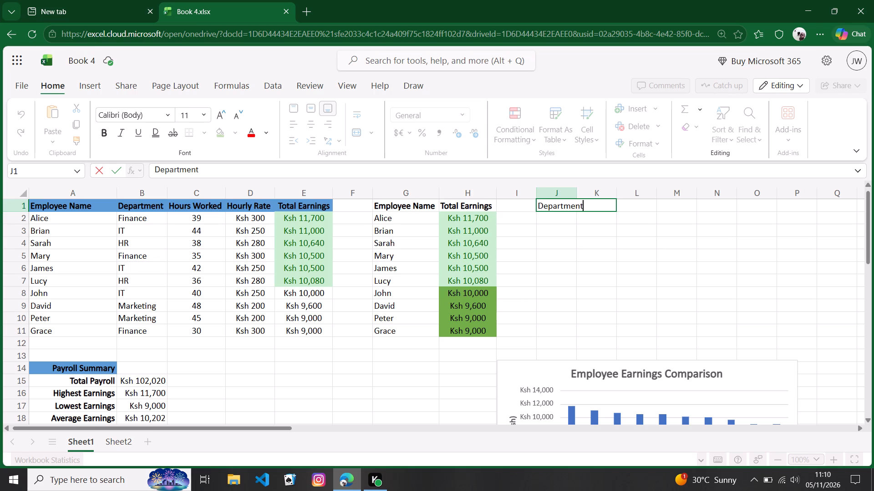
key(Tab)
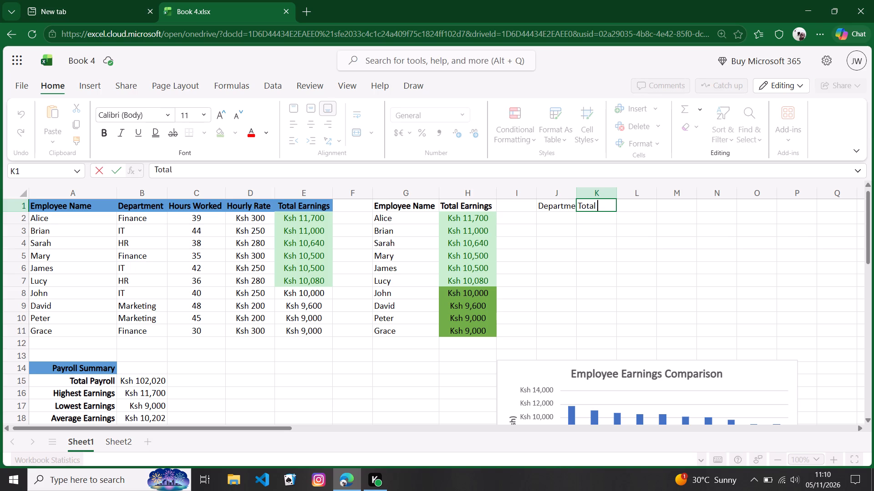
text(arnings)
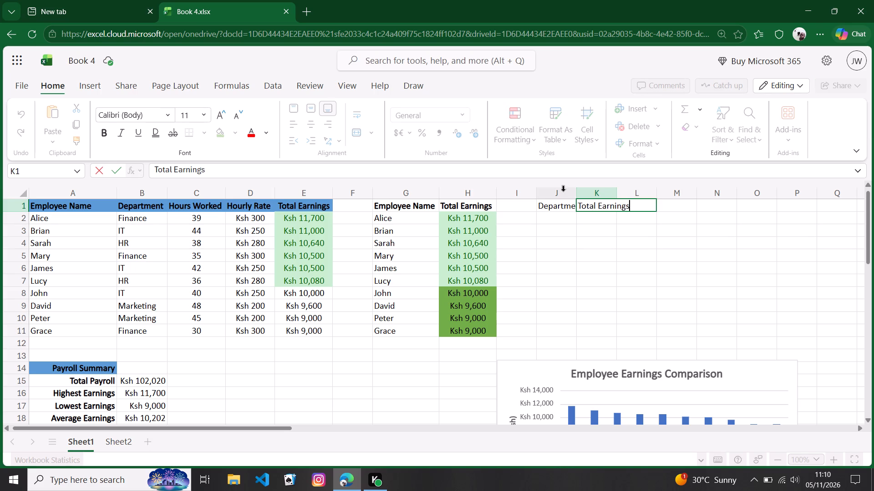
Auto-fit the width of column J to its Department header.
click(563, 191)
double_click(577, 195)
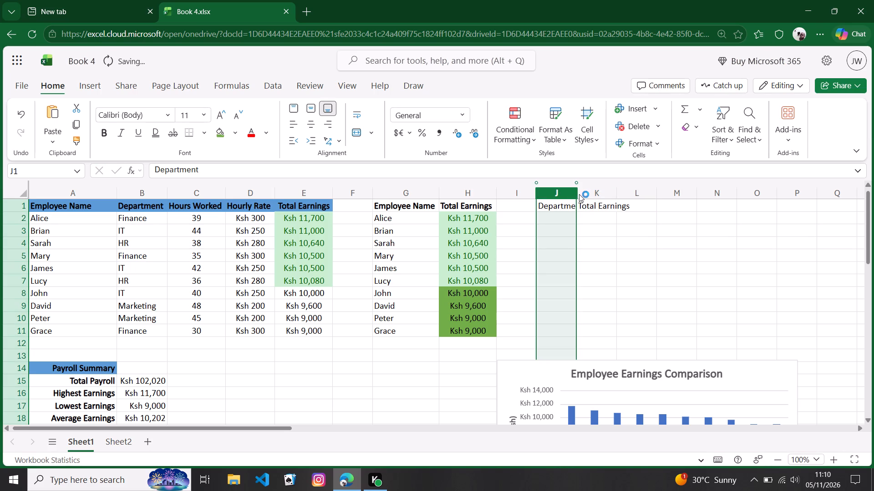
Auto-fit the width of column K to its Total Earnings header.
click(616, 196)
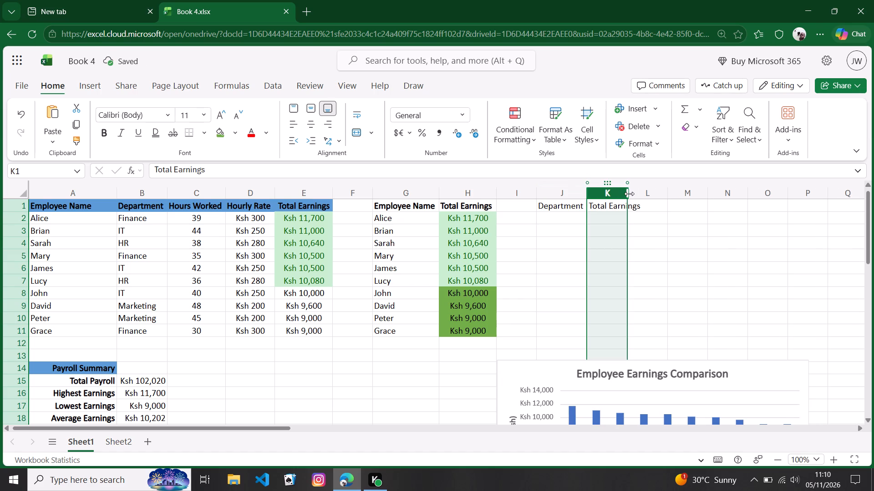
double_click(628, 193)
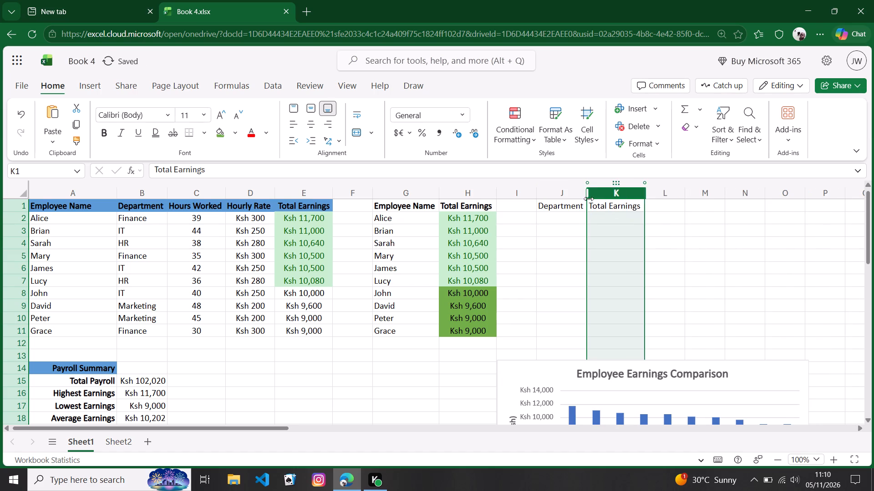
Make the Department header in J1 and the Total Earnings header in K1 bold.
click(575, 207)
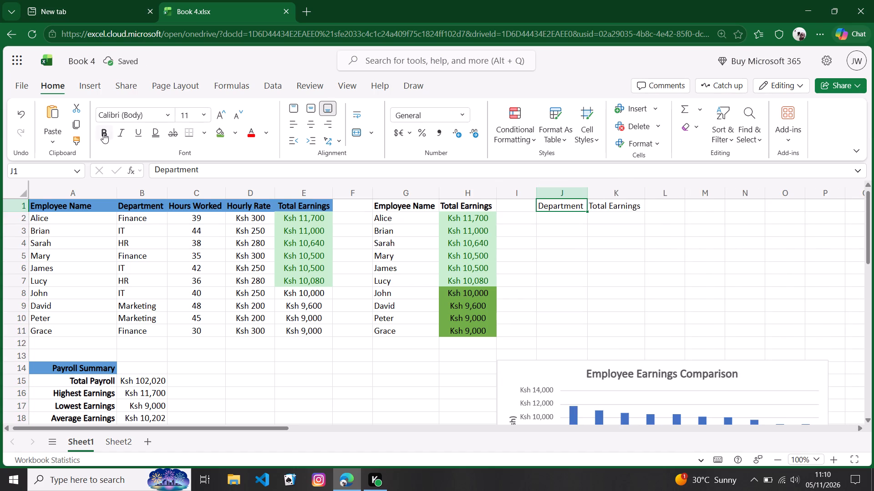
click(103, 133)
click(608, 209)
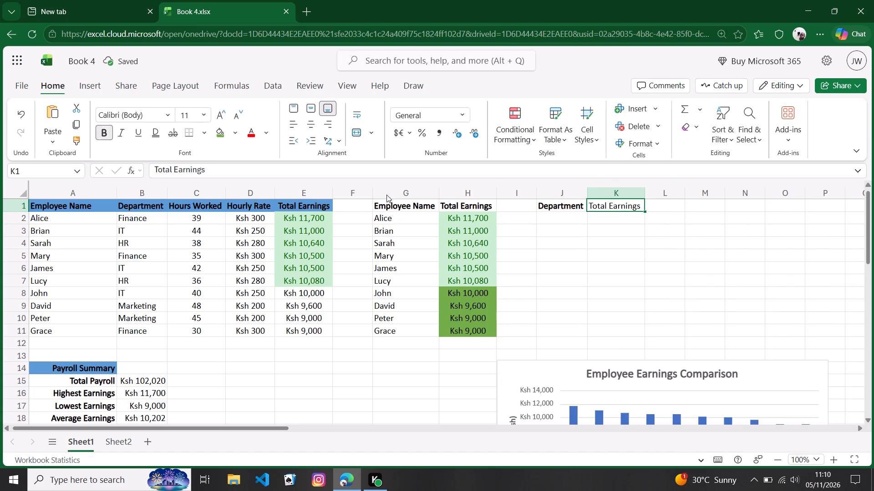
click(100, 134)
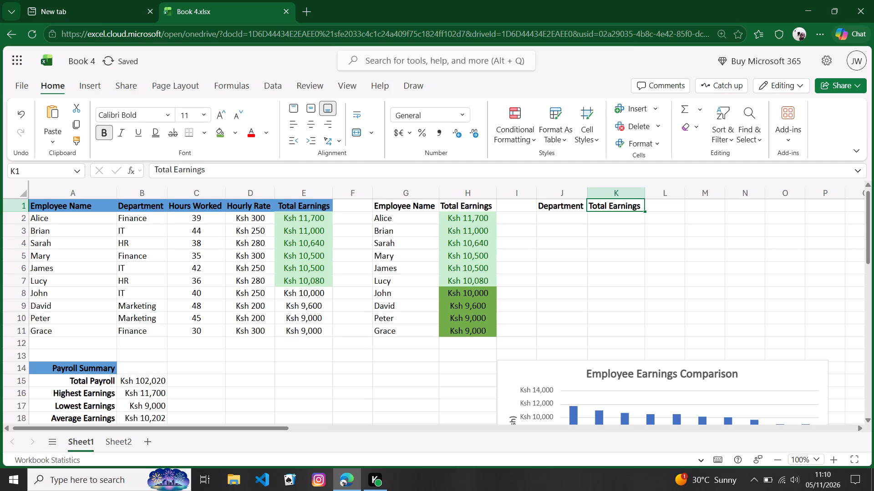
List the departments IT, Finance, Marketing and HR in cells J2 to J5 under the Department header.
double_click(553, 218)
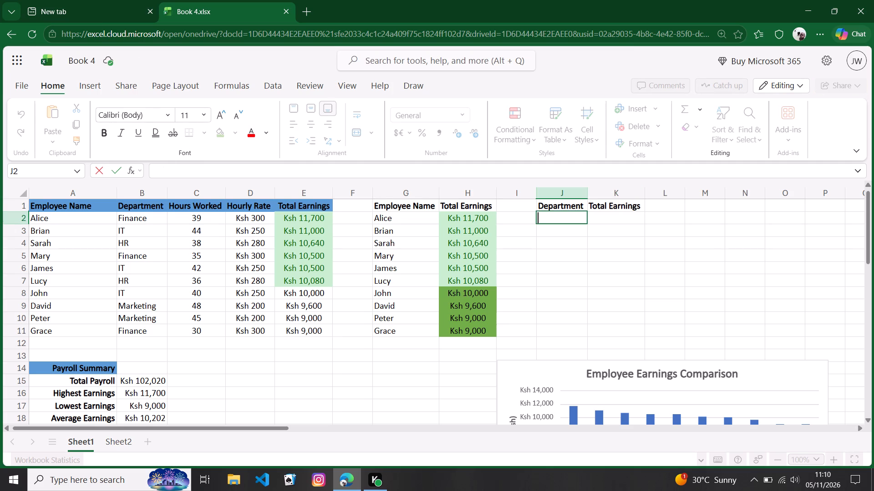
text(IT)
key(Return)
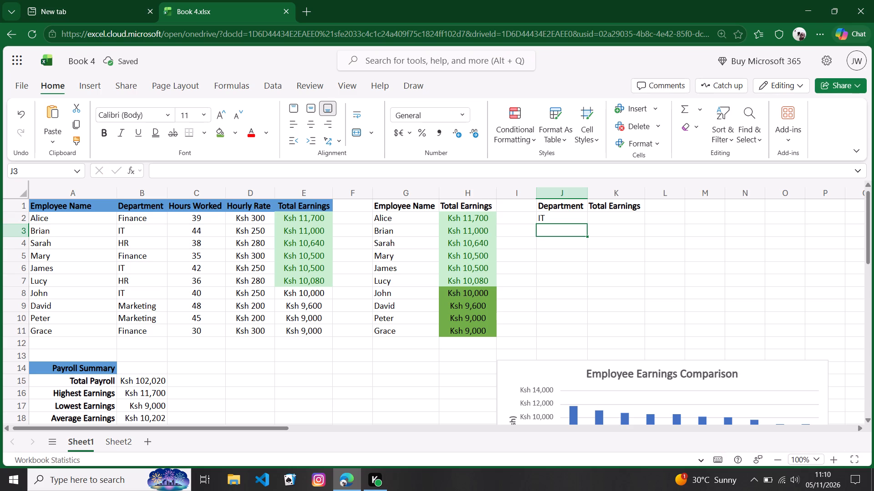
key(f)
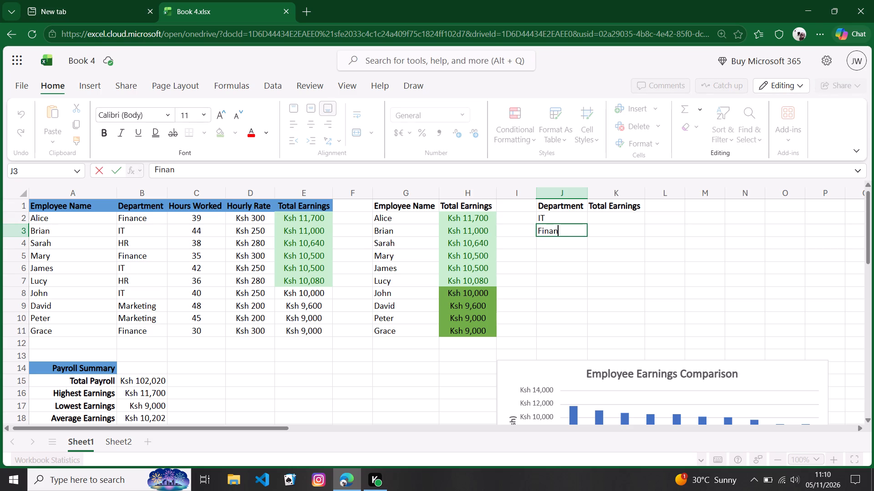
key(Return)
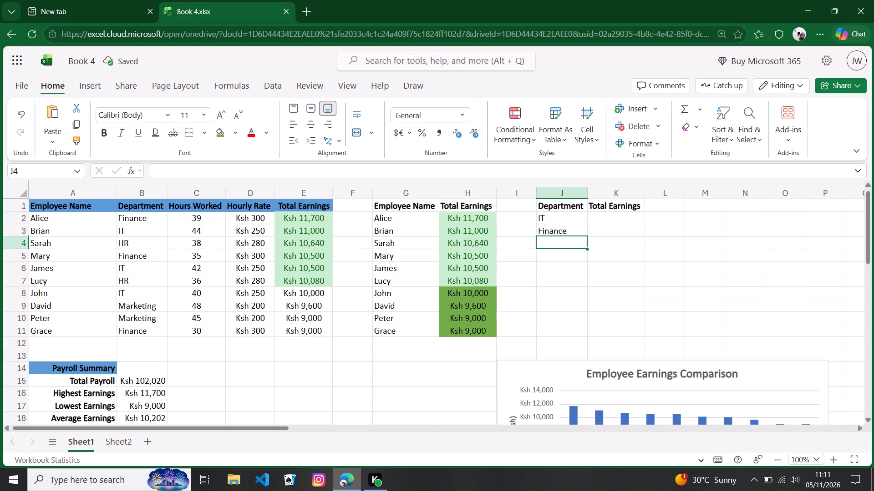
text(arketing)
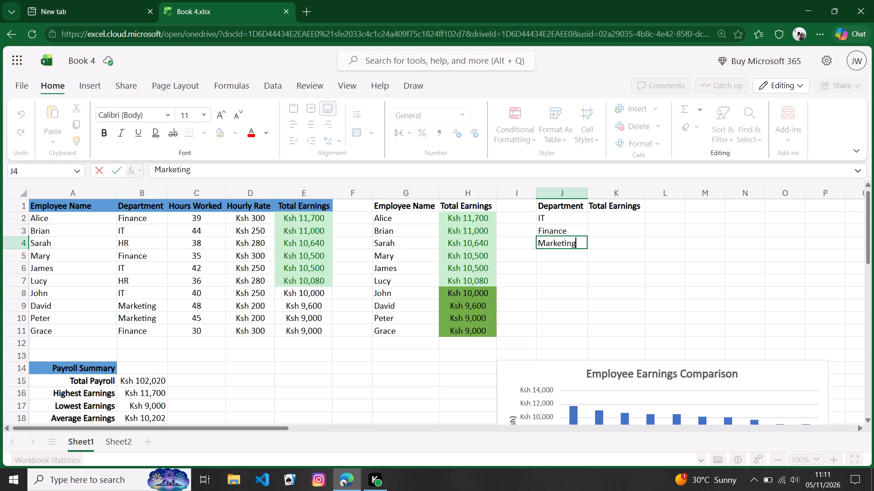
key(Return)
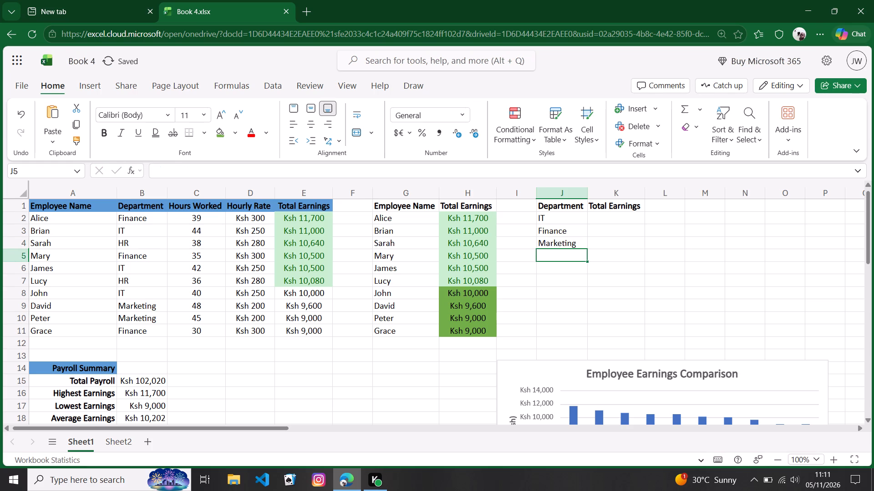
text(HR)
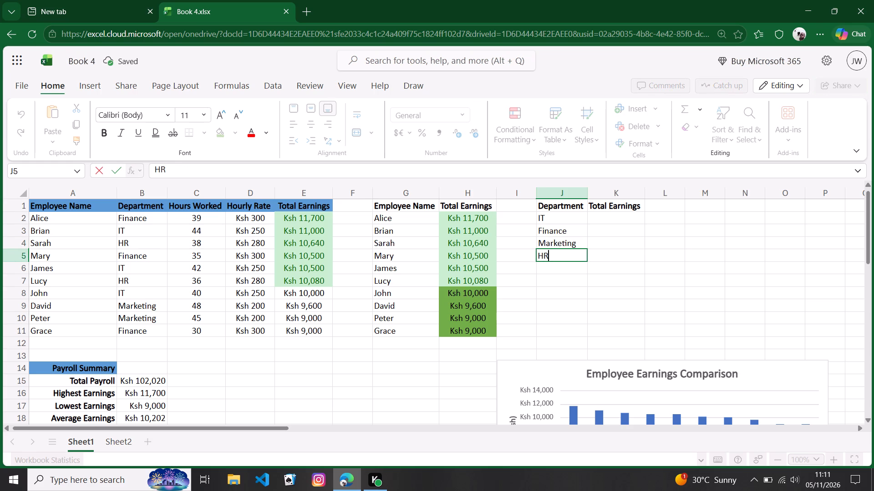
key(Return)
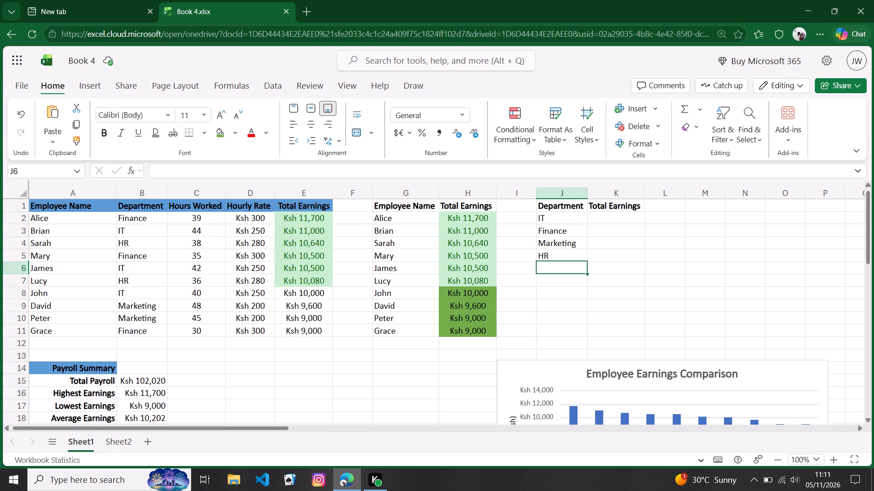
Enter the formula =SUMIF(B2:B11,K2,E2:E11) in K2 for the IT department's total earnings.
triple_click(600, 217)
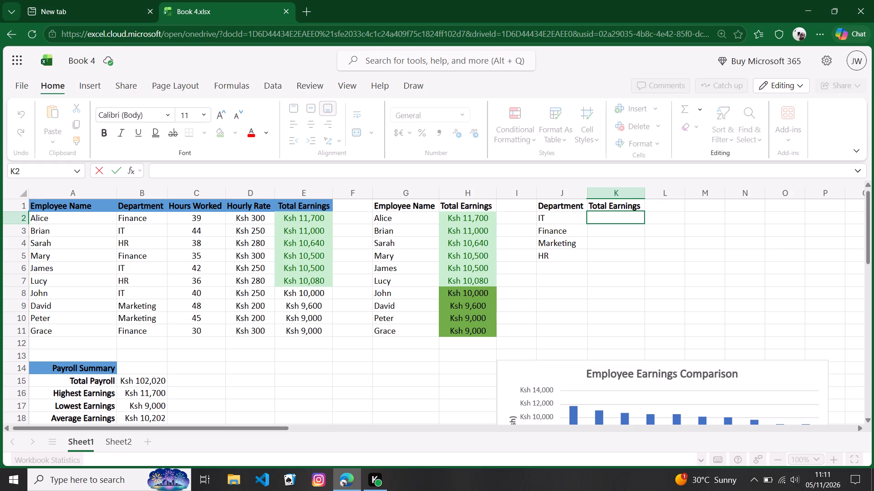
key(equal)
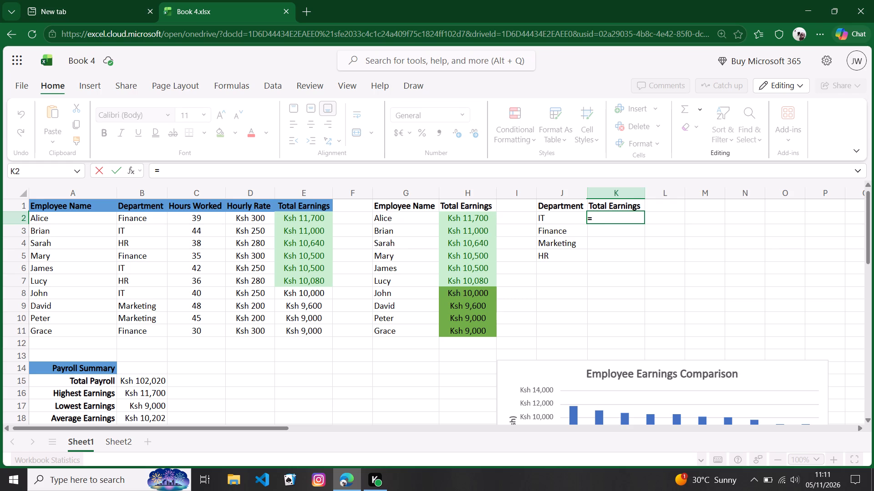
text(SUM)
text(IF)
key(shift+parenleft)
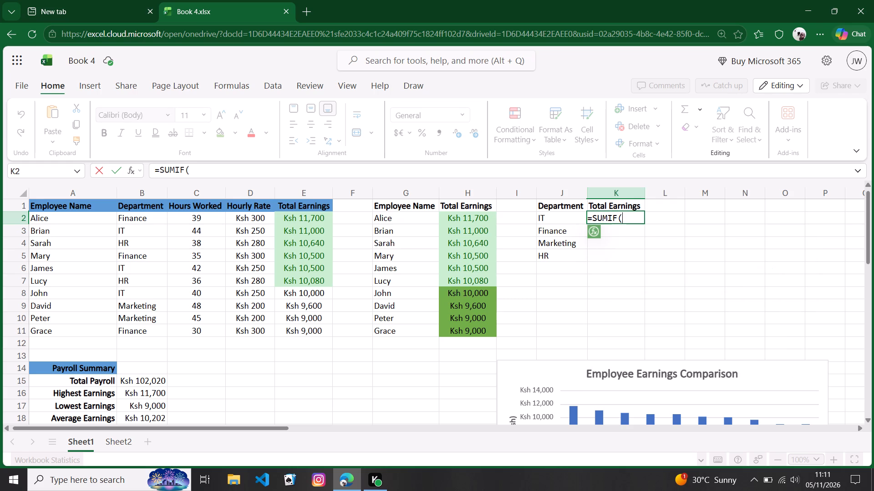
text(B2)
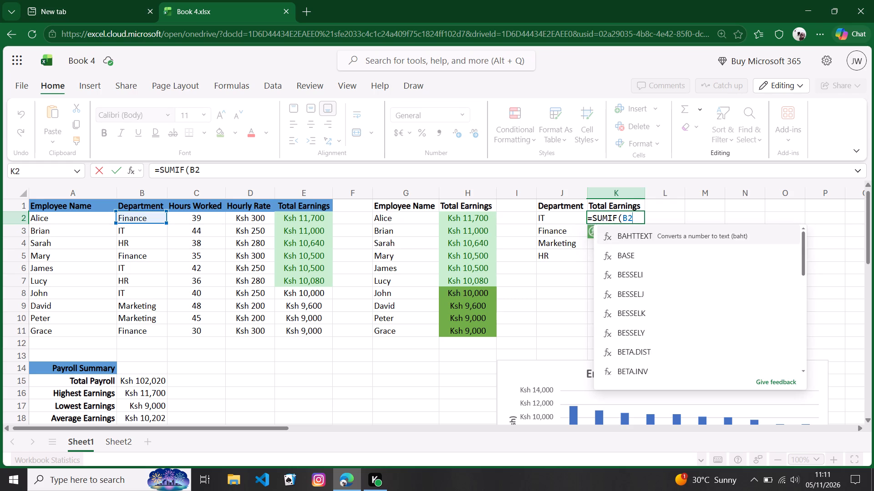
key(shift+colon)
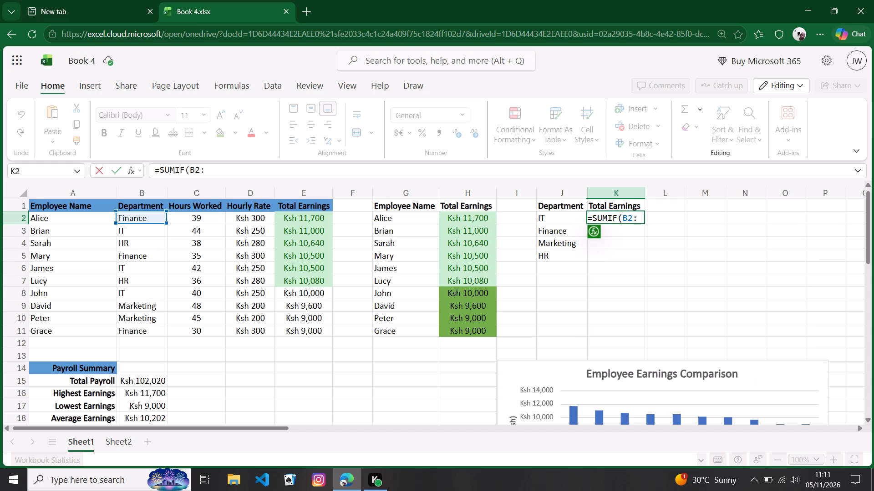
text(B11)
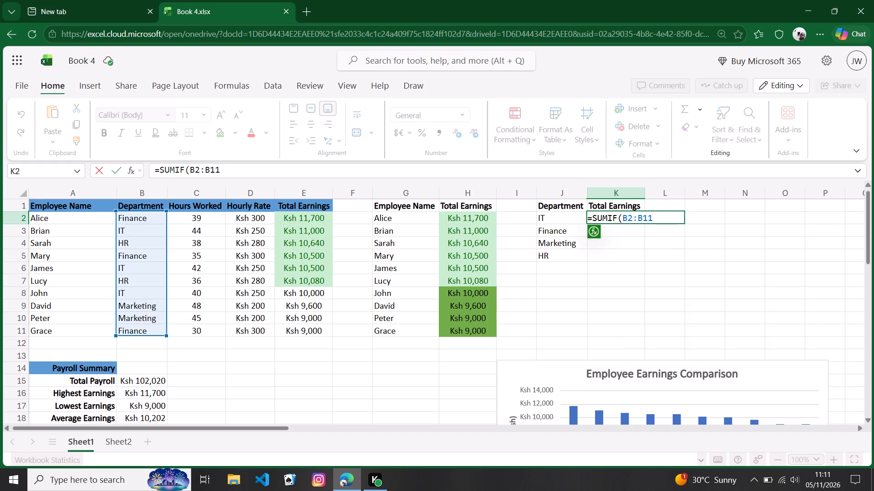
key(comma)
key(g)
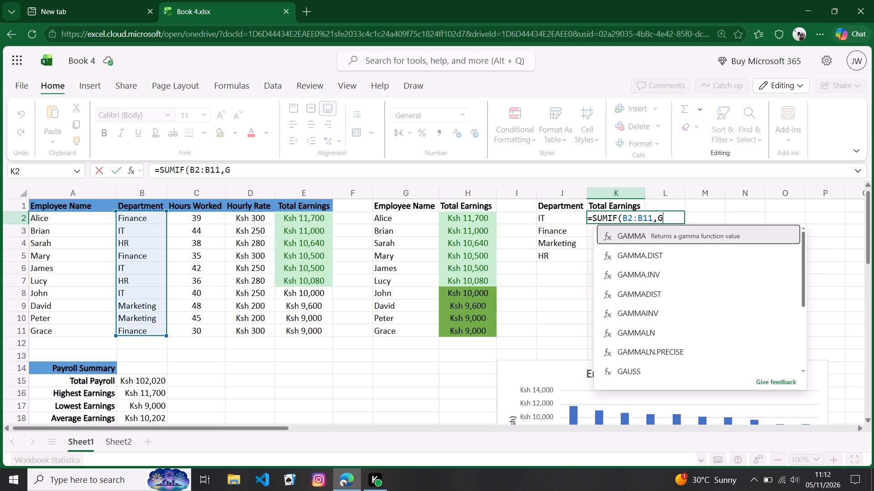
key(BackSpace)
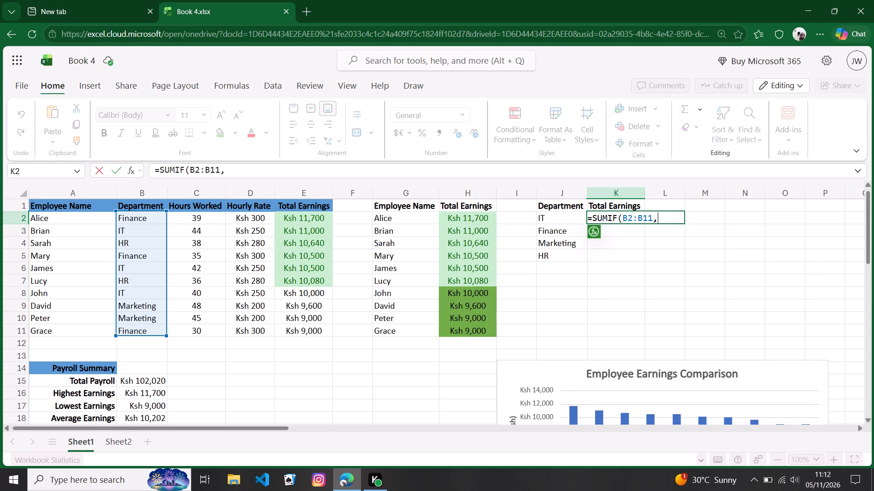
text(KS)
key(BackSpace)
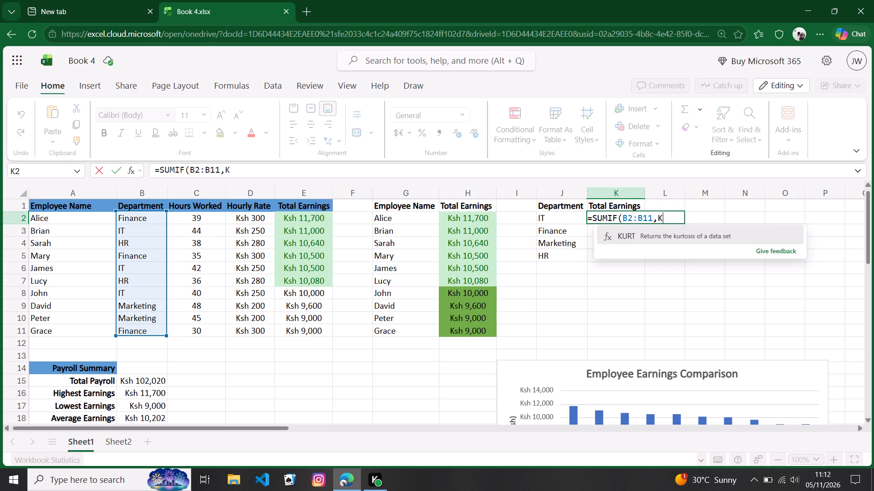
key(2)
key(comma)
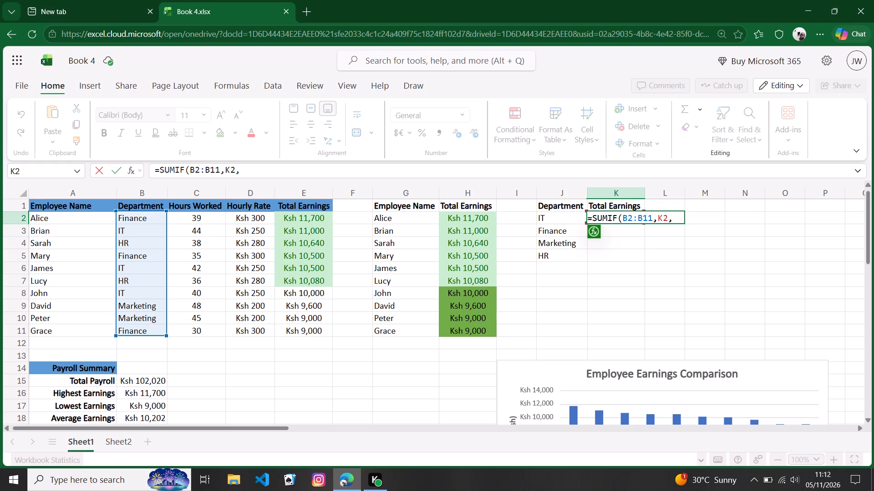
text(E2)
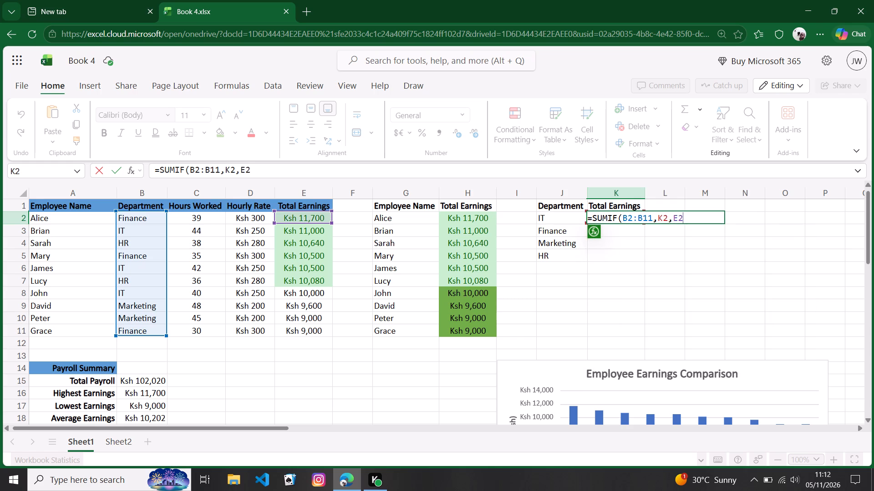
key(shift+colon)
text(E11)
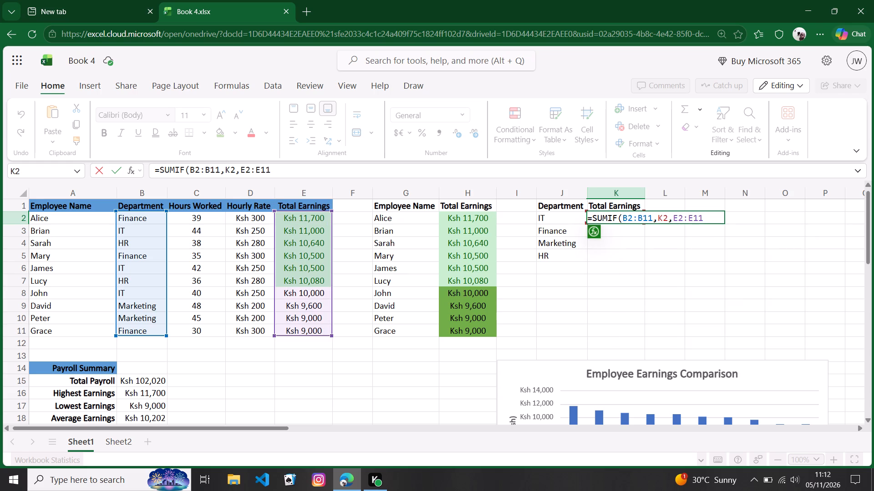
key(shift+parenright)
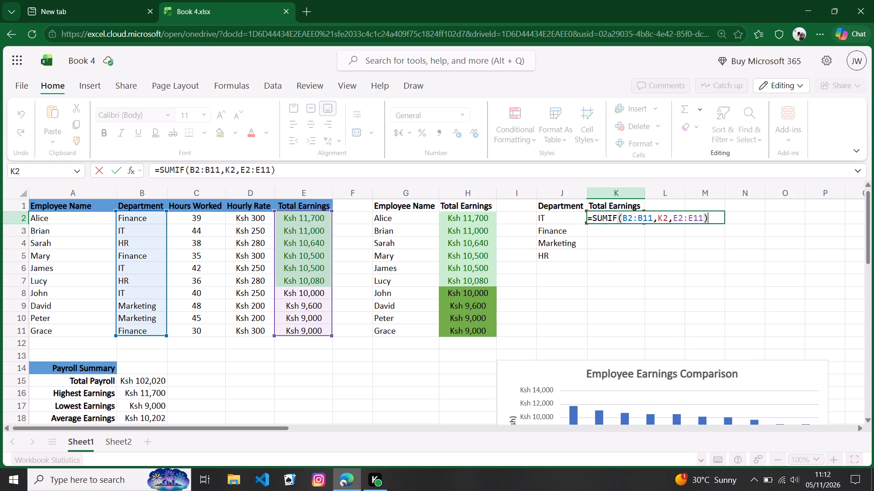
key(Return)
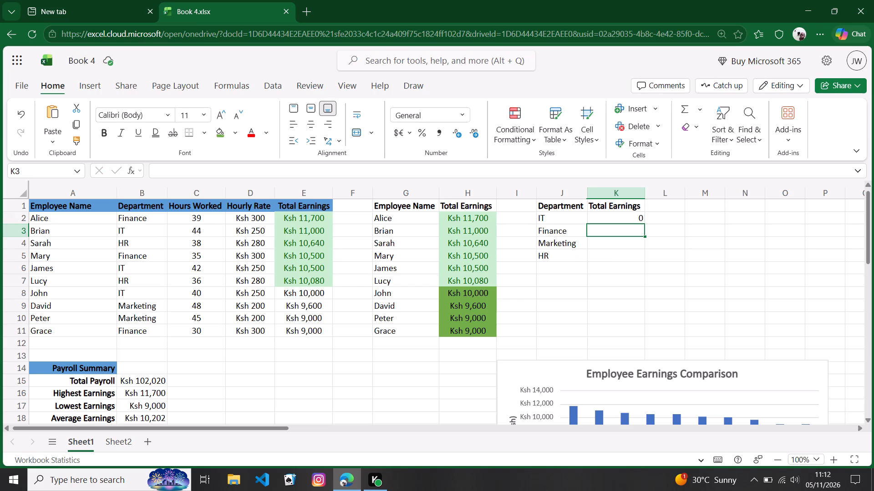
Open the SUMIF formula in K2 to check its ranges and criterion, and close it unedited.
scroll(361, 329, up, 1)
double_click(597, 222)
double_click(596, 219)
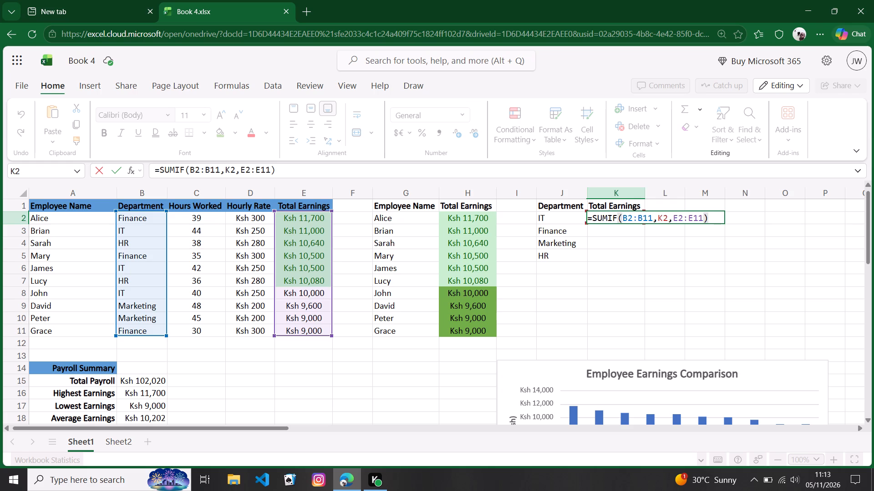
key(Return)
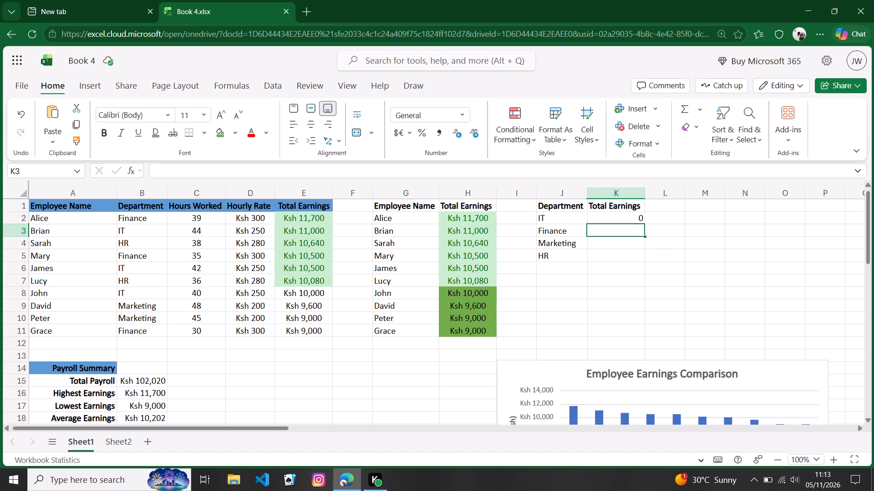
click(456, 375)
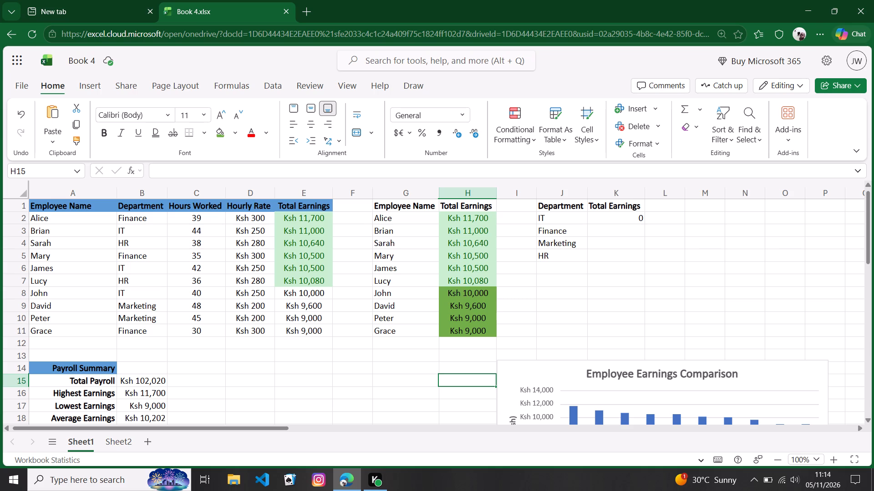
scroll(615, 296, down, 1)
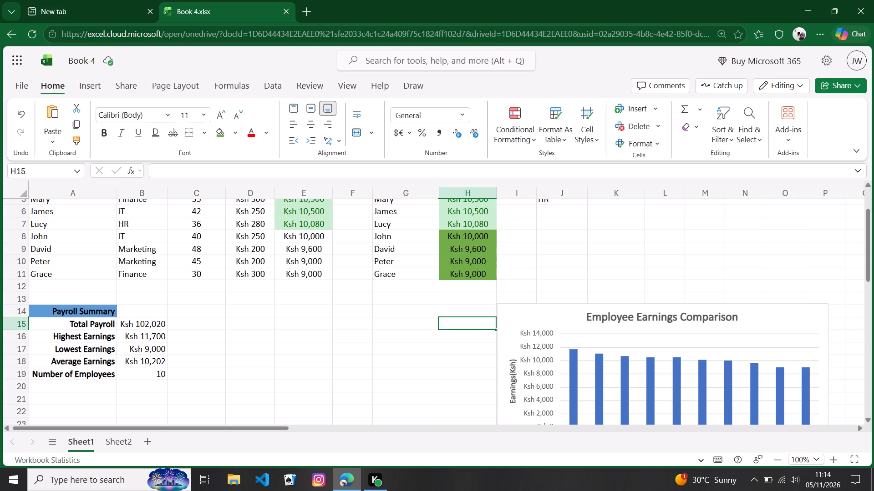
Enter the header Department in cell G14, below the employee earnings list.
double_click(387, 312)
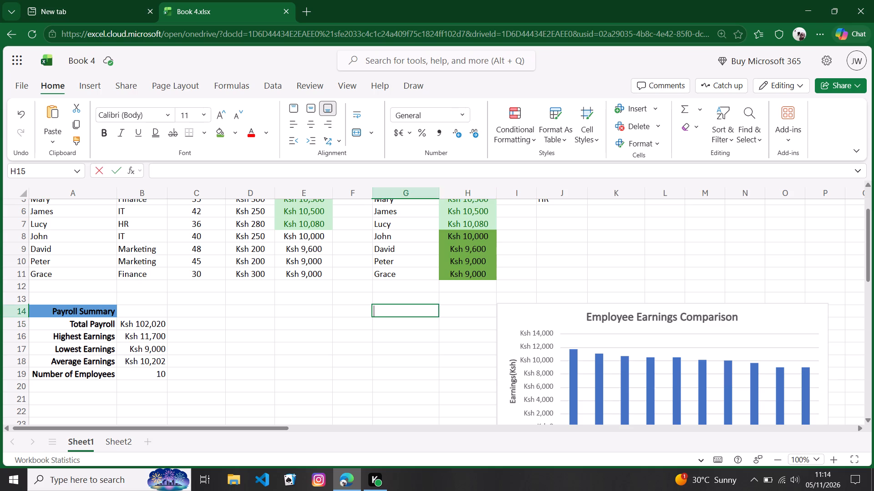
scroll(483, 308, up, 4)
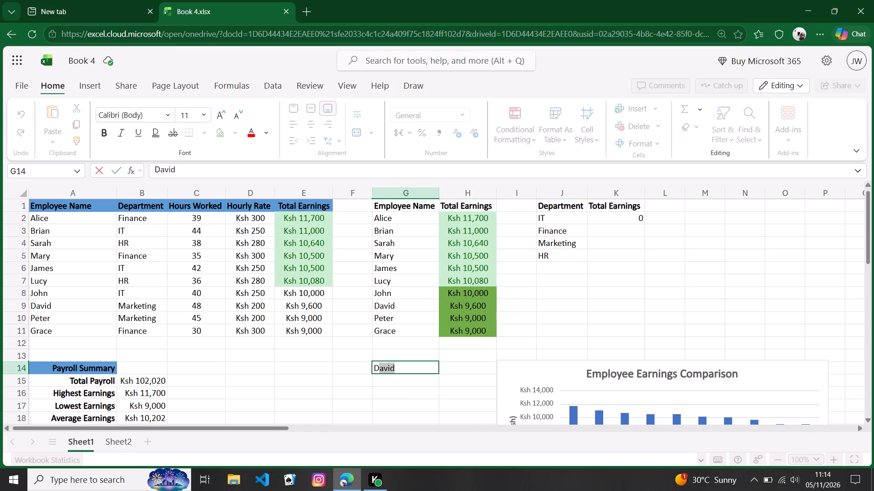
key(e)
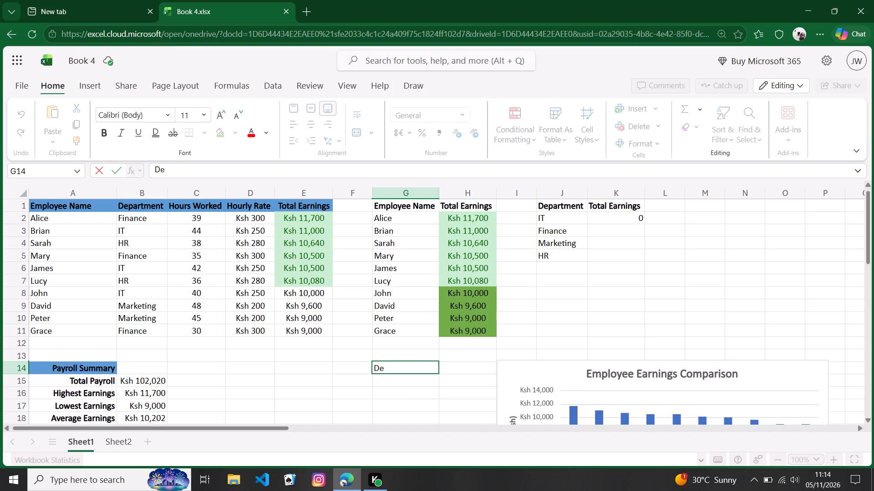
text(partment)
key(Tab)
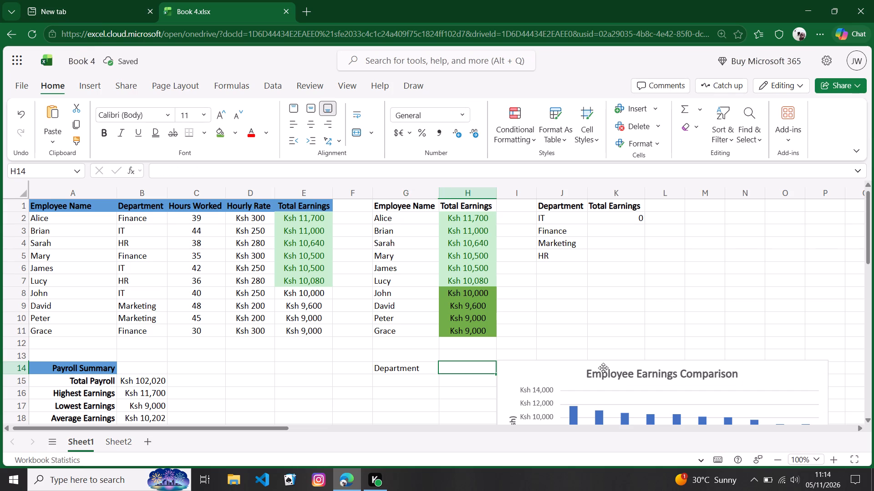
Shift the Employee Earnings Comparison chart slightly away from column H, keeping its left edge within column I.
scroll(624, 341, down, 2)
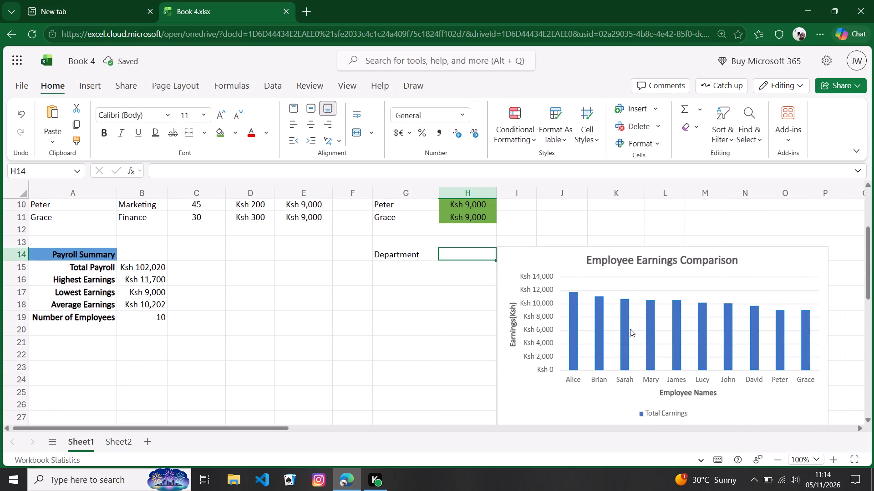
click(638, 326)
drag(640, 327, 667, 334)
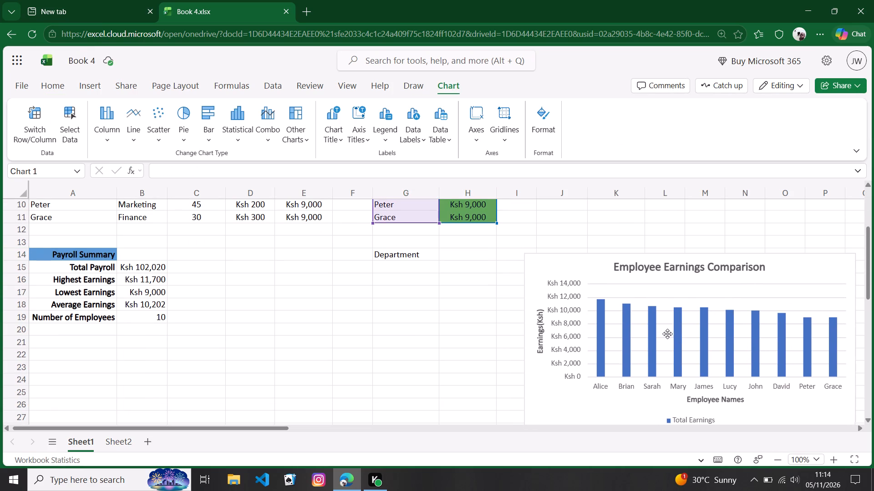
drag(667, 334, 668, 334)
Enter the header Total Earnings in cell H14, beside the new Department header.
double_click(456, 256)
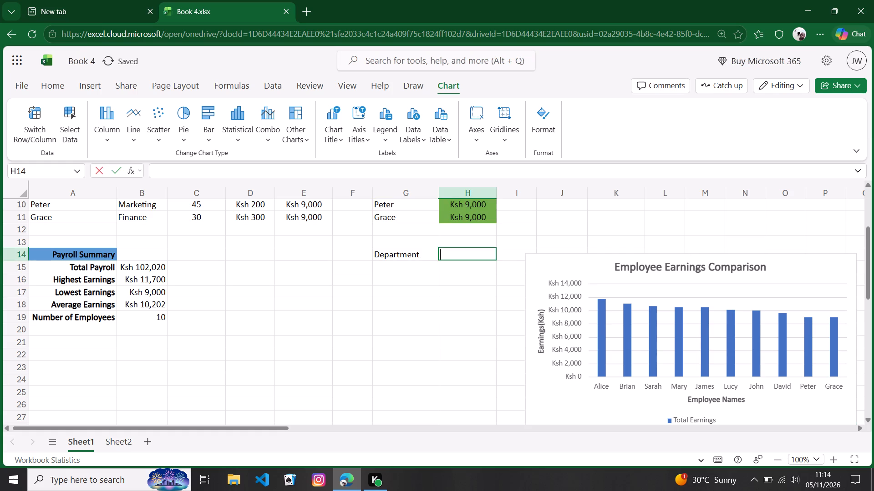
scroll(465, 272, up, 4)
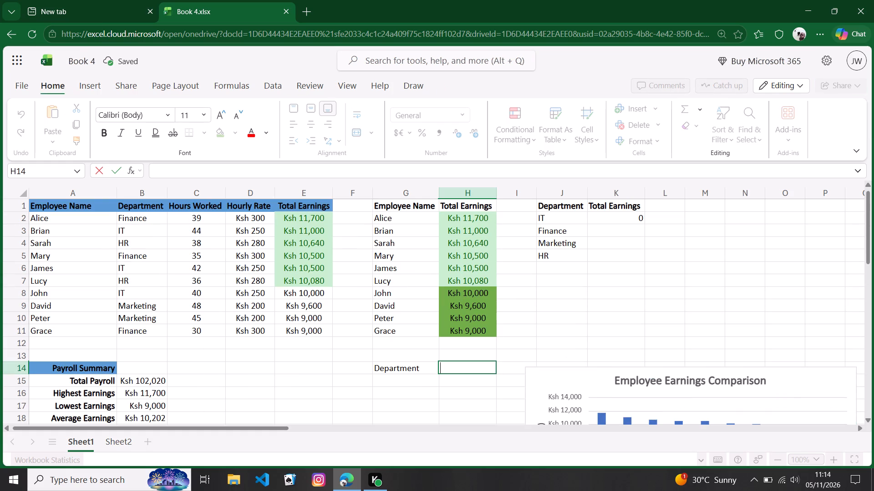
text(otal)
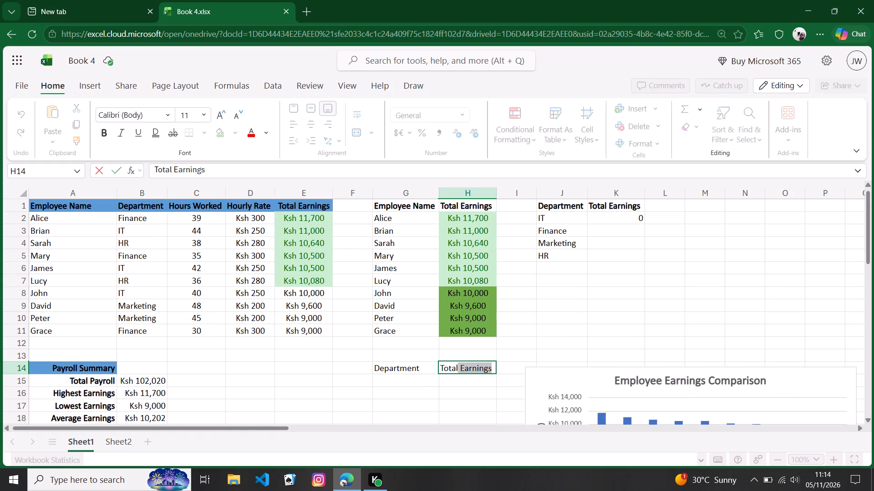
key(Tab)
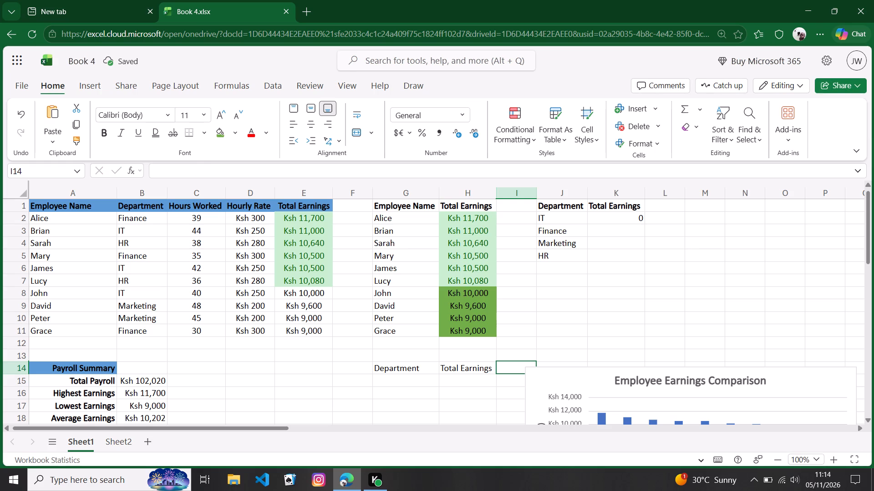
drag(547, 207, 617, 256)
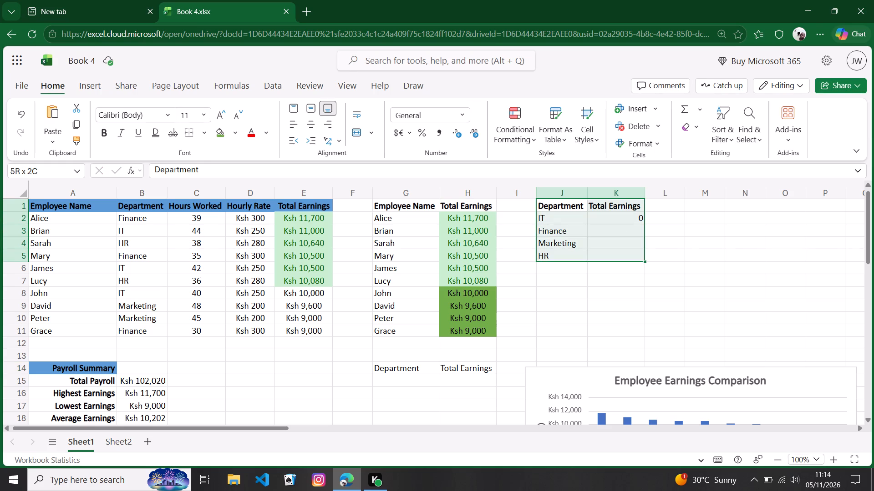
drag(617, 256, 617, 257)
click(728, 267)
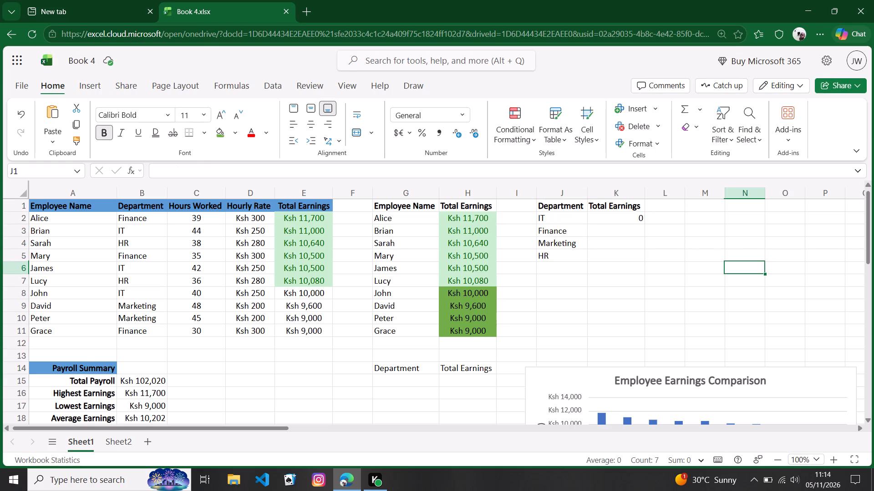
Copy the department names IT, Finance, Marketing and HR from J2:J5 into G15:G18 under the new Department header.
drag(547, 219, 558, 252)
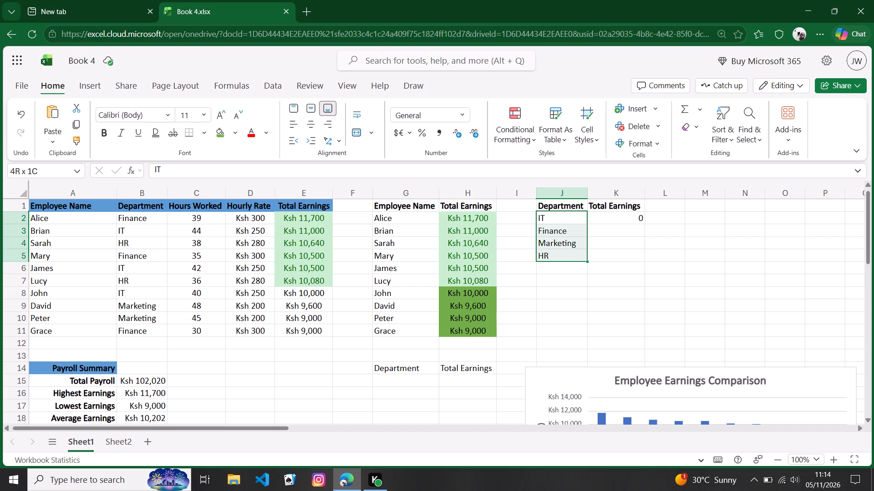
drag(558, 252, 559, 253)
right_click(559, 239)
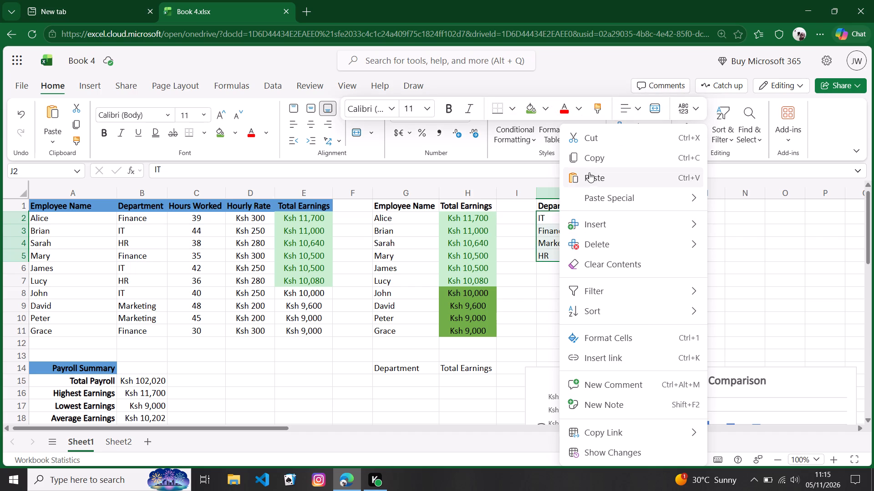
click(593, 158)
click(388, 381)
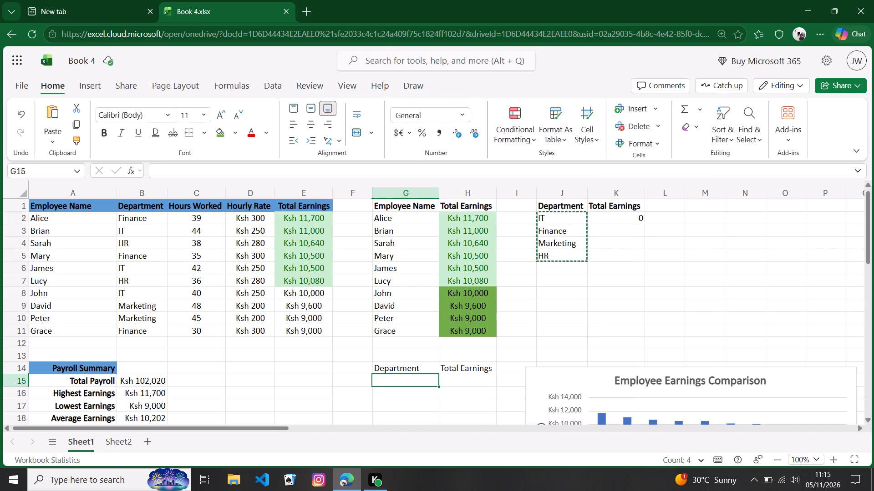
right_click(388, 381)
click(448, 102)
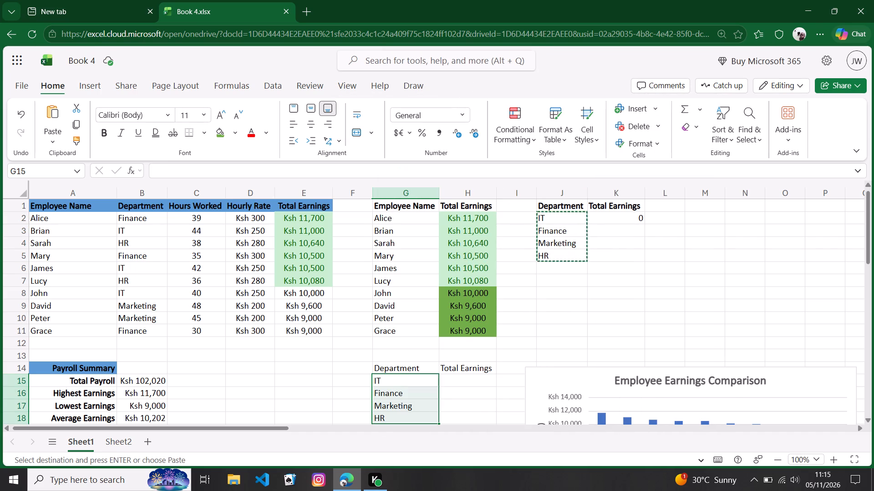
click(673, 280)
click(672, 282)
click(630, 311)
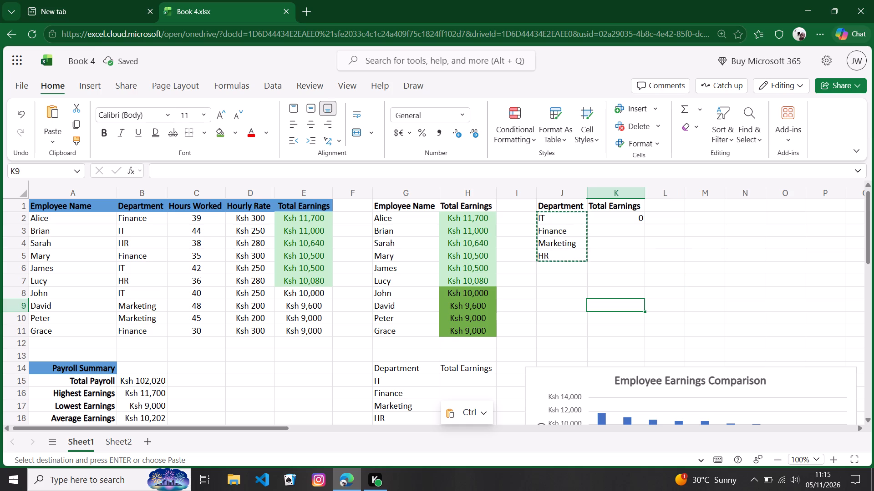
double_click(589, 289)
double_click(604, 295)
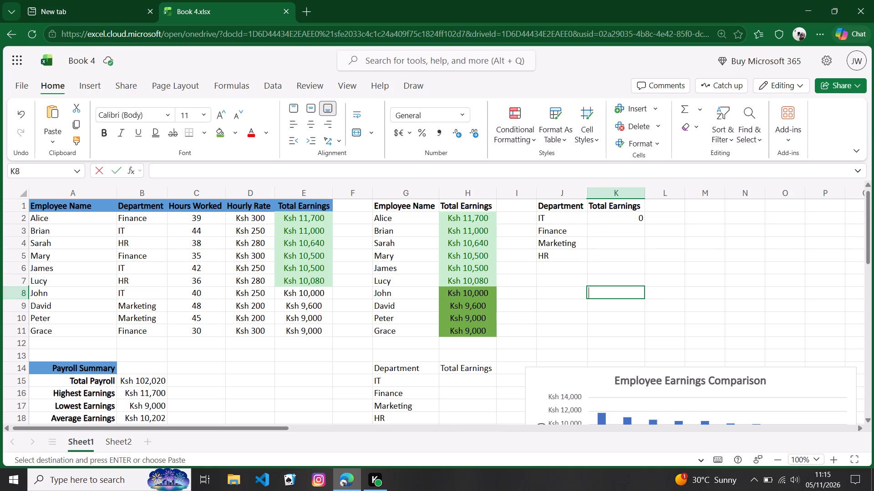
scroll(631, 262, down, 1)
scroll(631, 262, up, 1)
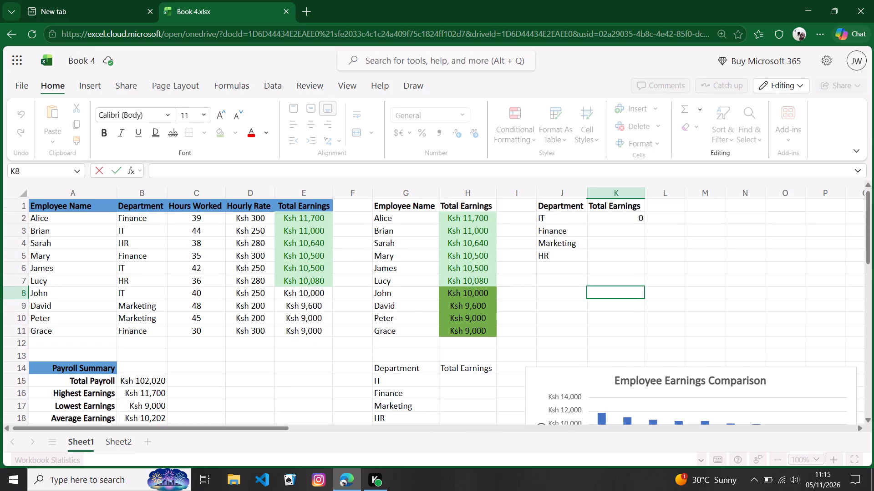
Clear the old Department and Total Earnings headers in J1 and K1 and the department names in J2 to J5.
drag(538, 205, 616, 255)
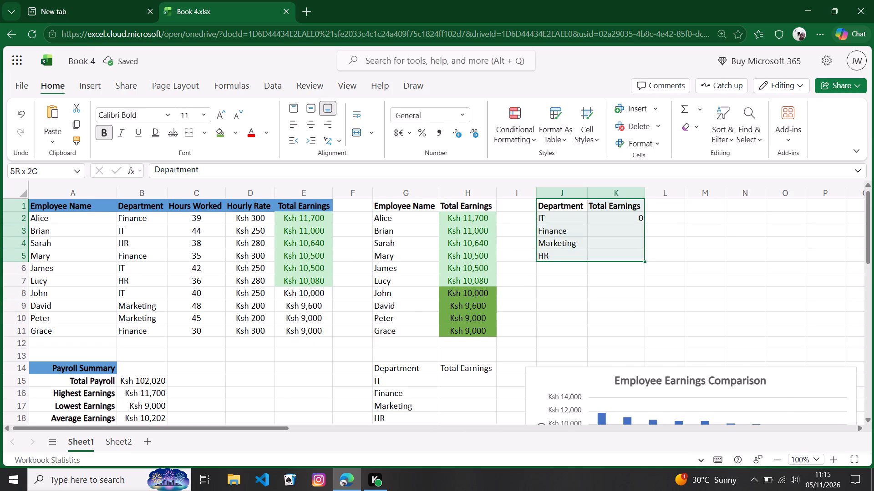
key(BackSpace)
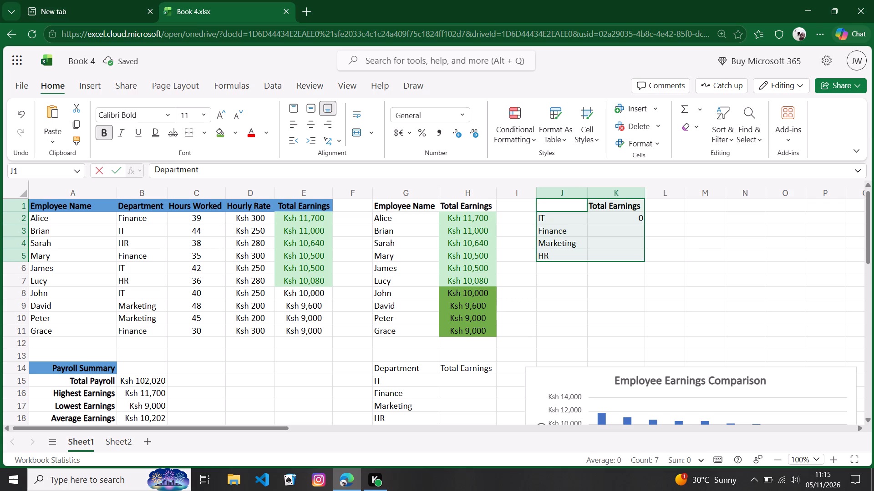
key(BackSpace)
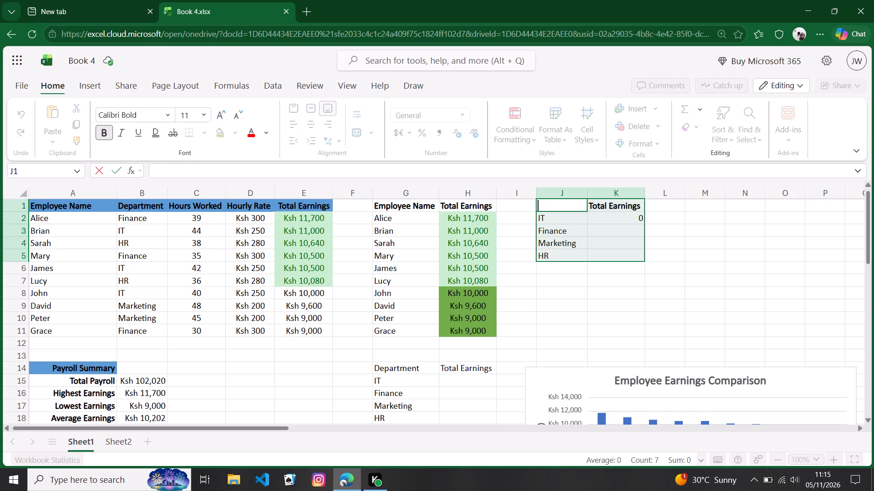
key(BackSpace)
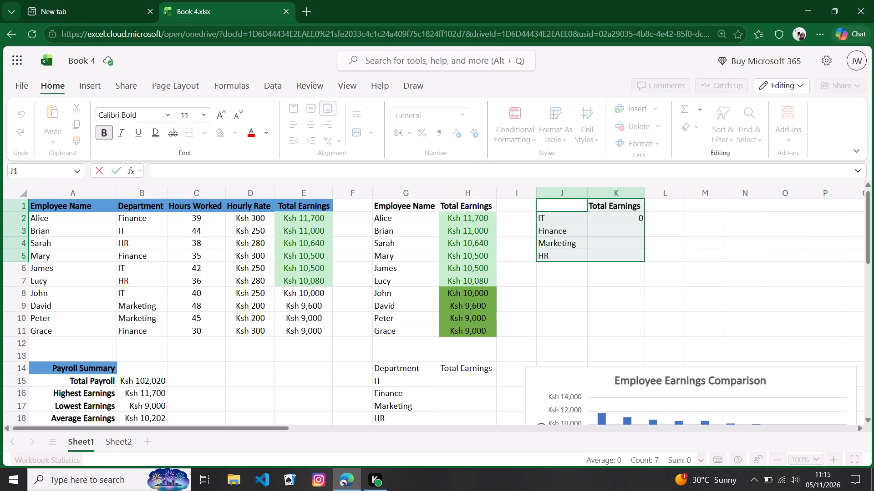
click(625, 210)
key(BackSpace)
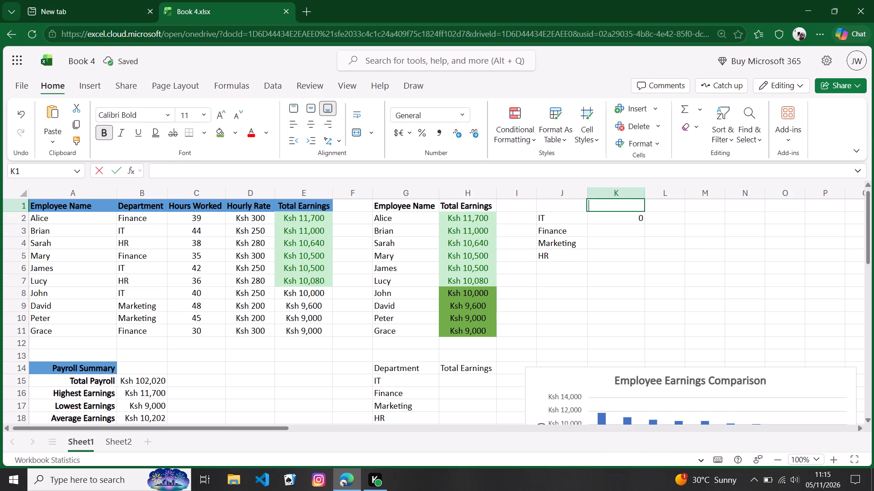
click(559, 222)
key(BackSpace)
click(569, 236)
key(BackSpace)
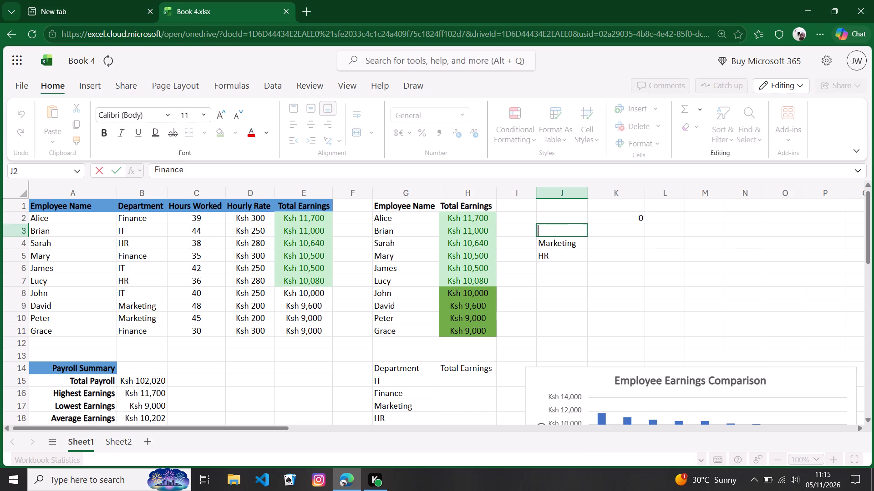
click(569, 246)
key(BackSpace)
click(570, 255)
key(BackSpace)
Make the Department header in G14 and the Total Earnings header in H14 bold.
scroll(575, 259, down, 4)
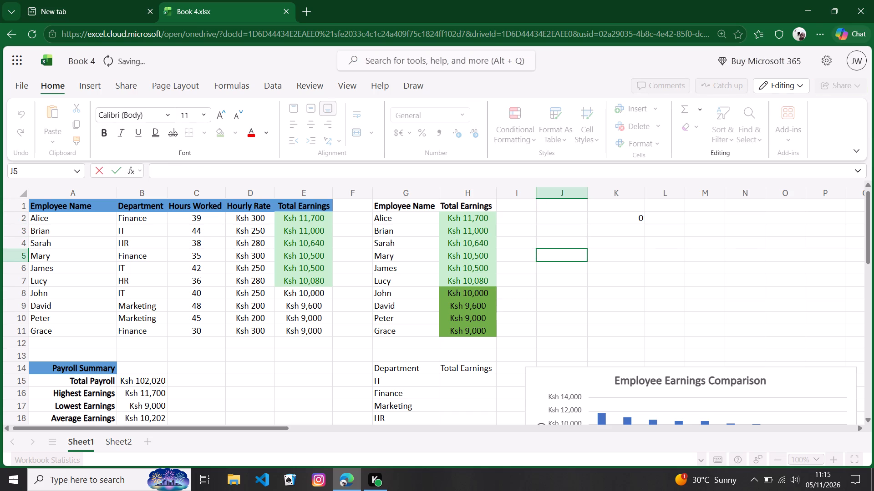
scroll(405, 355, down, 1)
click(409, 317)
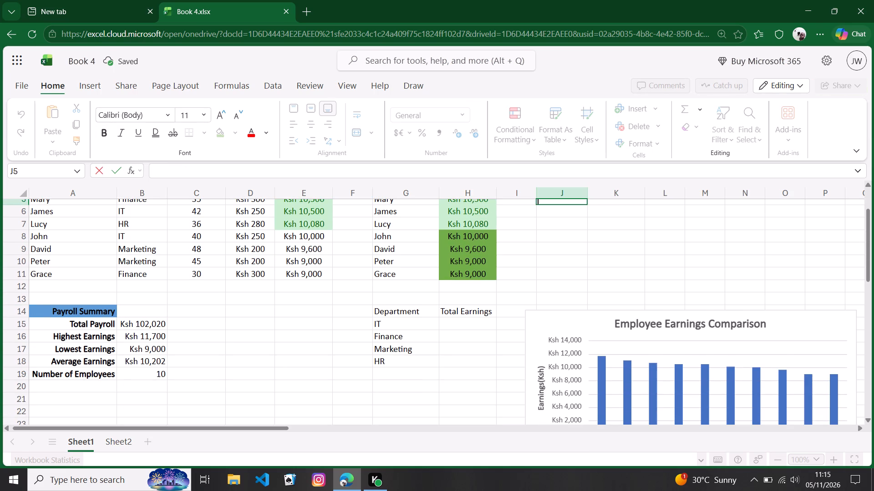
click(104, 132)
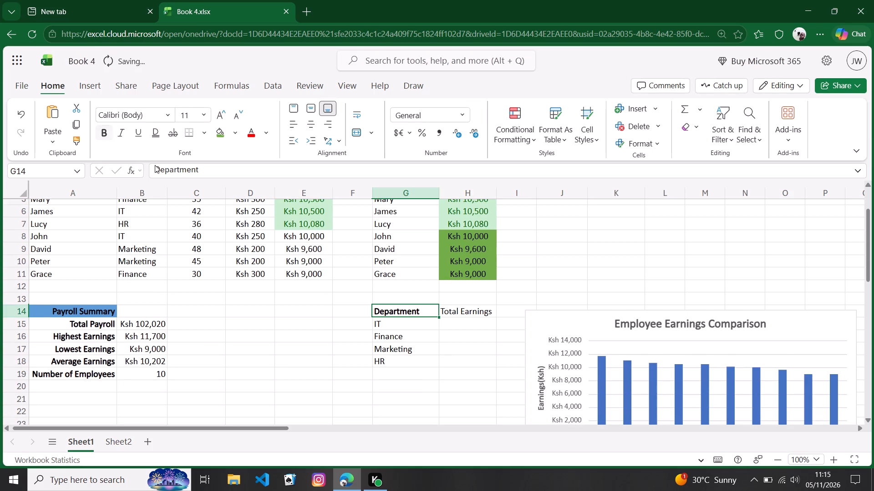
click(451, 315)
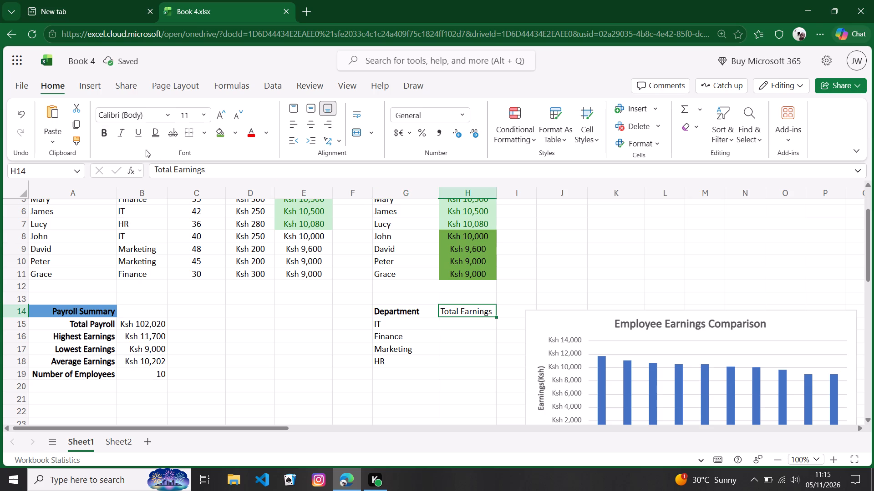
click(107, 134)
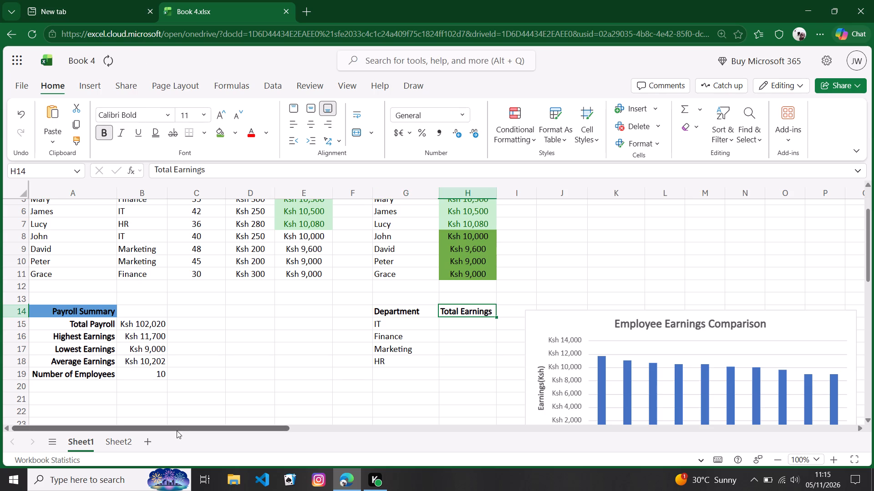
Move the Employee Earnings Comparison chart clear of the department table so its top-left corner sits at about cell J19.
drag(180, 426, 214, 432)
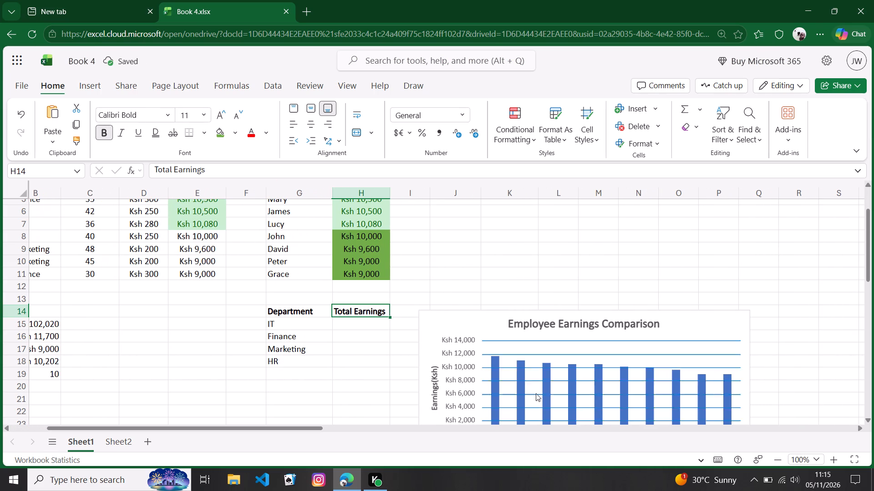
click(537, 392)
drag(540, 390, 581, 378)
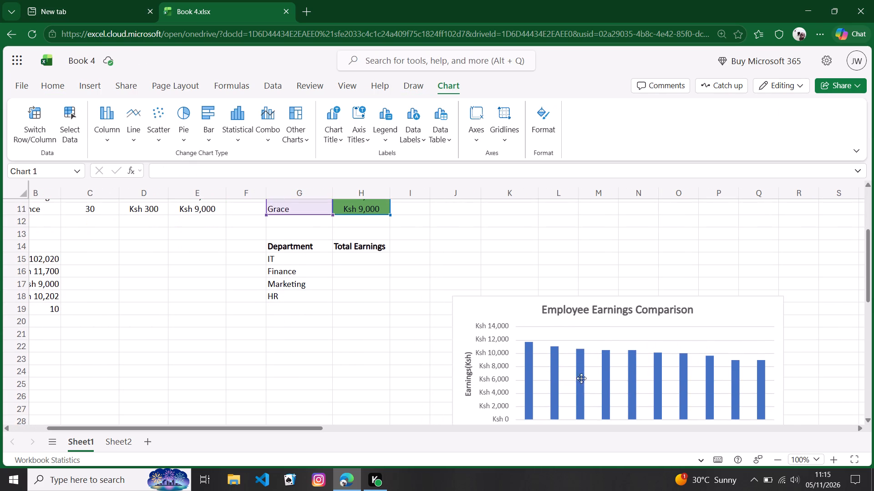
drag(581, 378, 585, 379)
scroll(373, 331, up, 3)
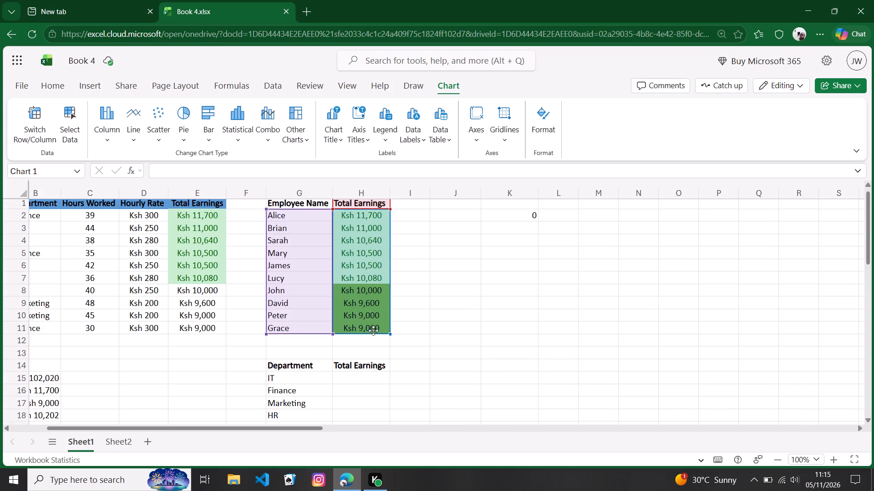
scroll(373, 331, up, 1)
scroll(373, 330, down, 2)
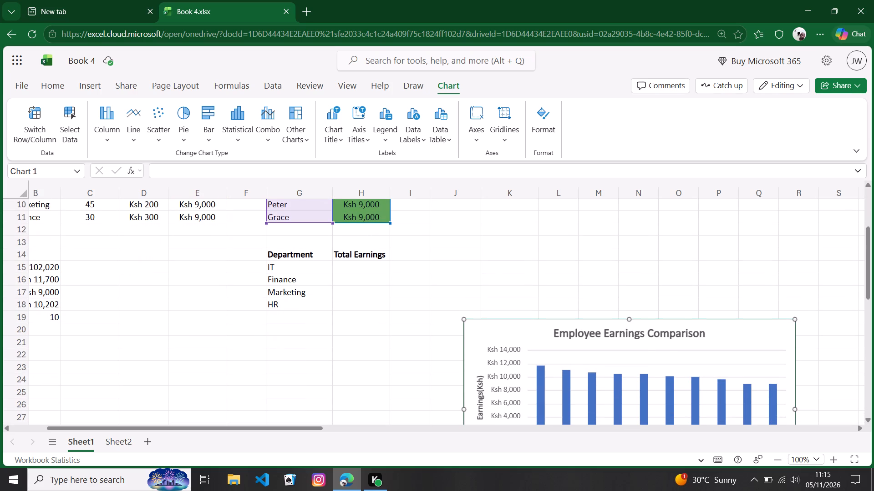
Move the Employee Earnings Comparison chart back up beside the employee earnings columns, with its top-left corner near the top of cell J2.
scroll(356, 343, down, 1)
scroll(356, 343, up, 3)
scroll(359, 345, down, 2)
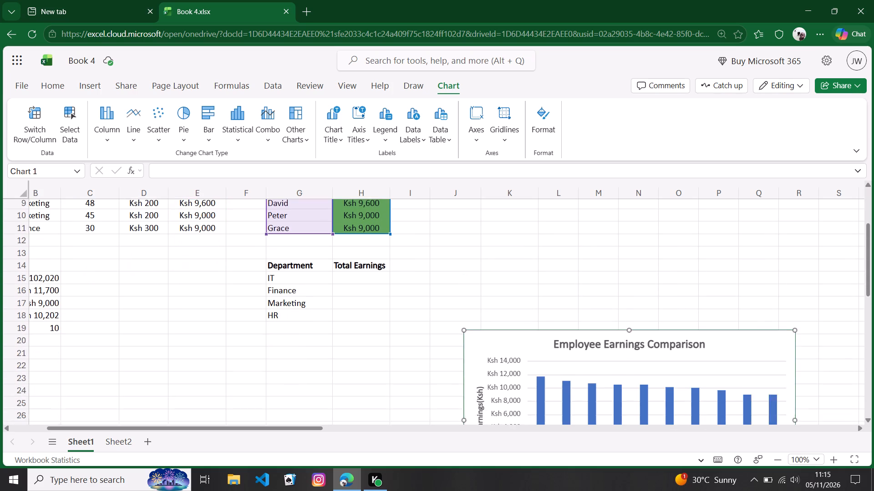
scroll(358, 342, up, 2)
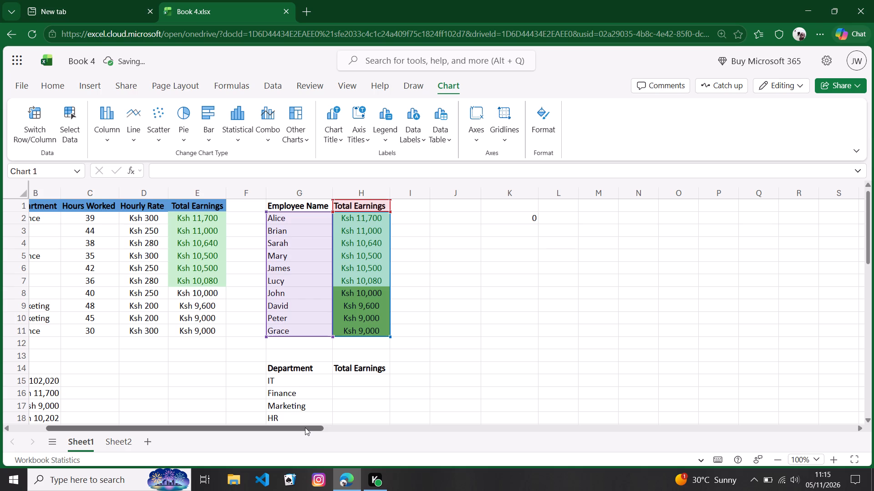
scroll(345, 343, down, 1)
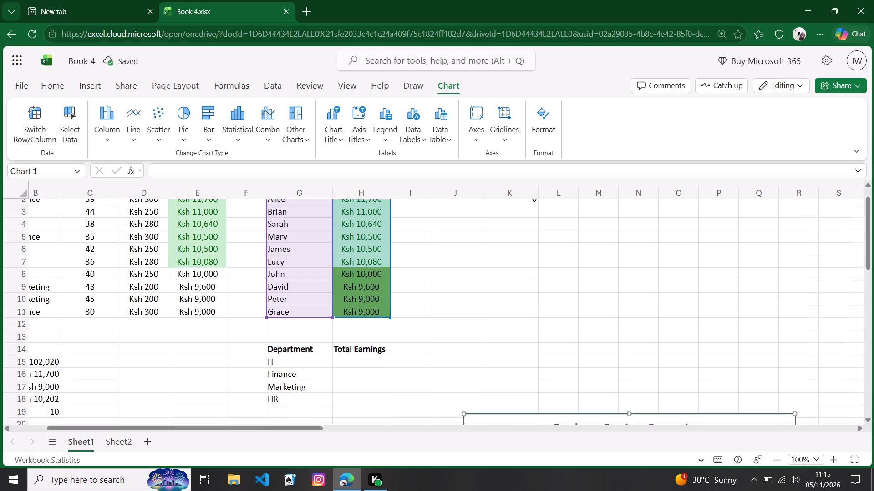
scroll(345, 343, down, 2)
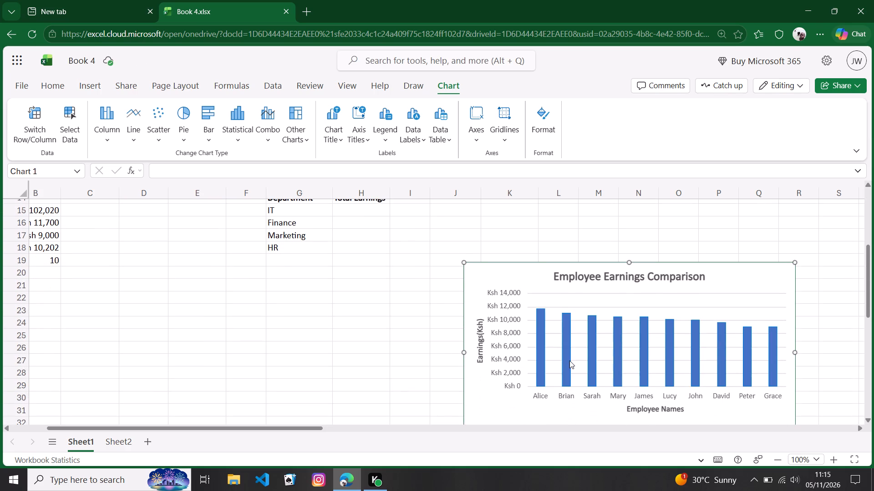
drag(573, 356, 564, 308)
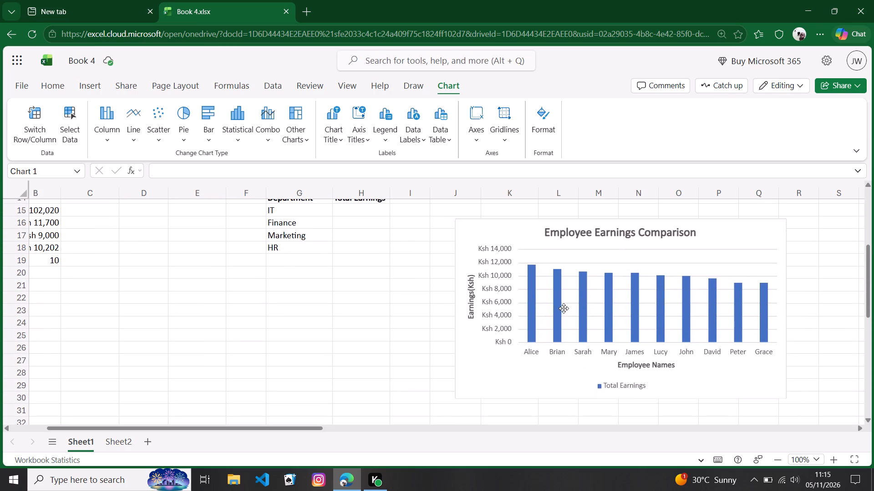
drag(564, 308, 538, 200)
scroll(407, 360, up, 3)
scroll(400, 304, down, 2)
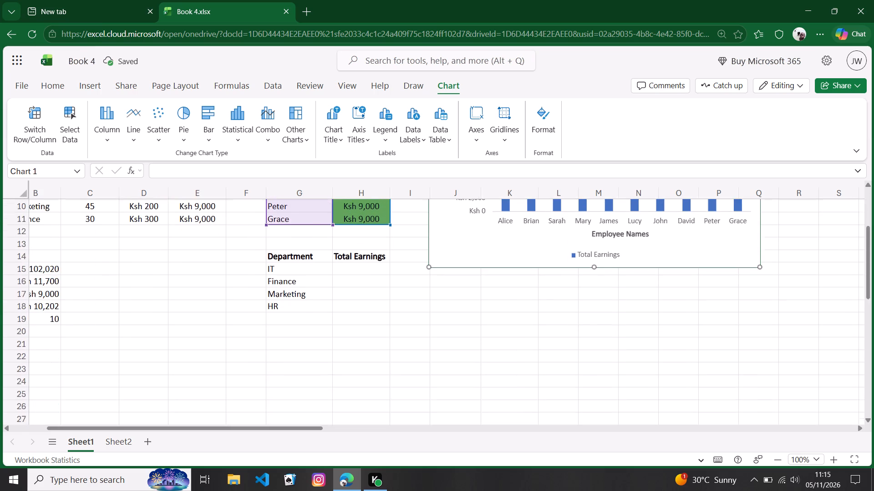
scroll(400, 304, up, 8)
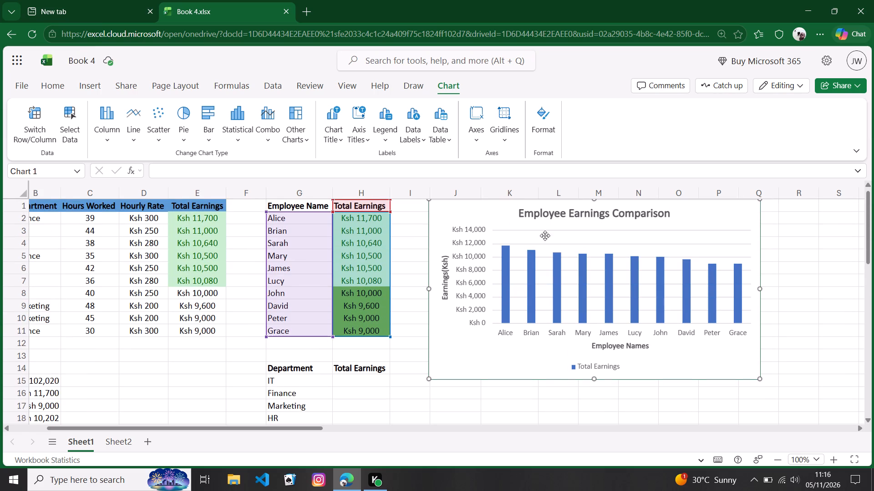
drag(567, 250, 569, 257)
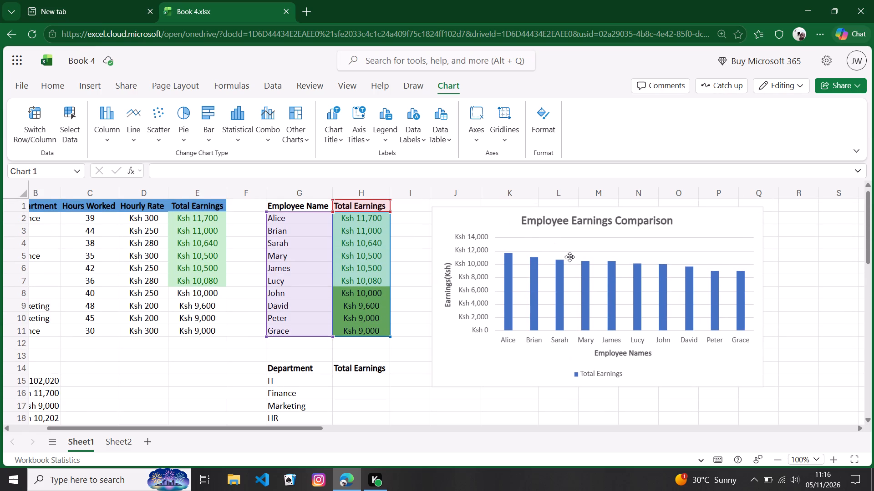
drag(569, 257, 567, 259)
Enter the formula =SUMIF(B2:B11,G15,E2:E11) in H15 for the IT department's total earnings.
scroll(543, 290, down, 1)
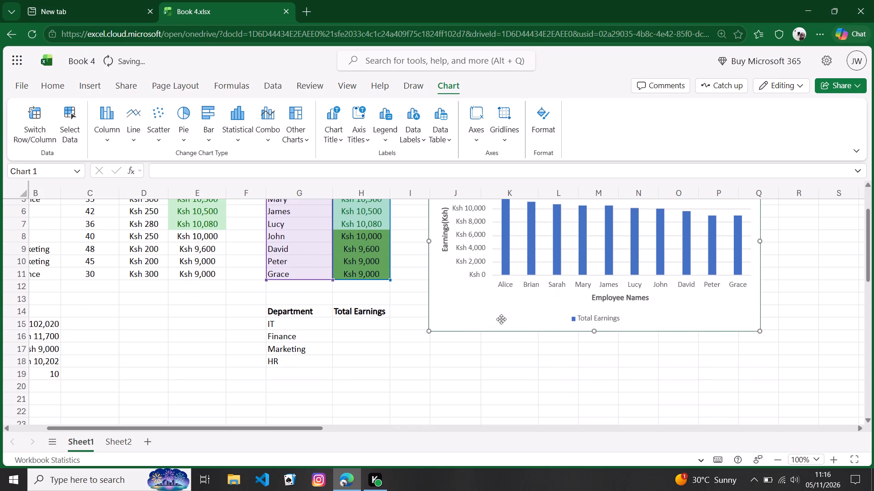
double_click(344, 324)
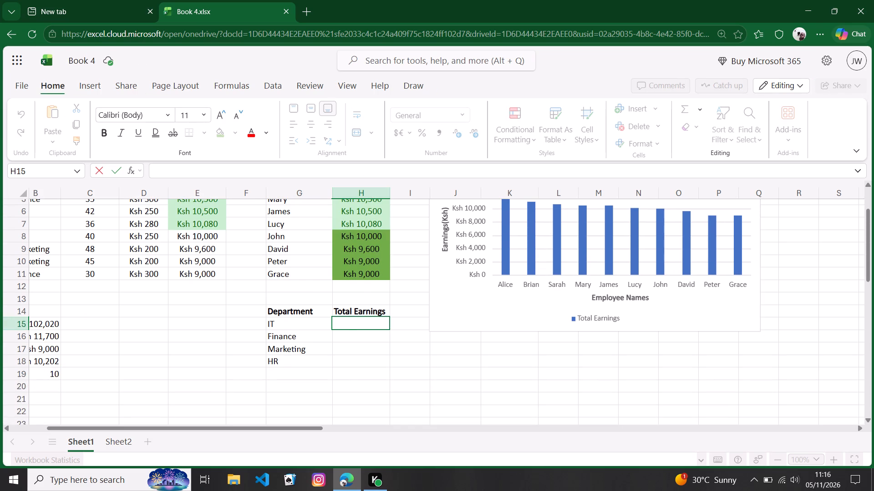
key(equal)
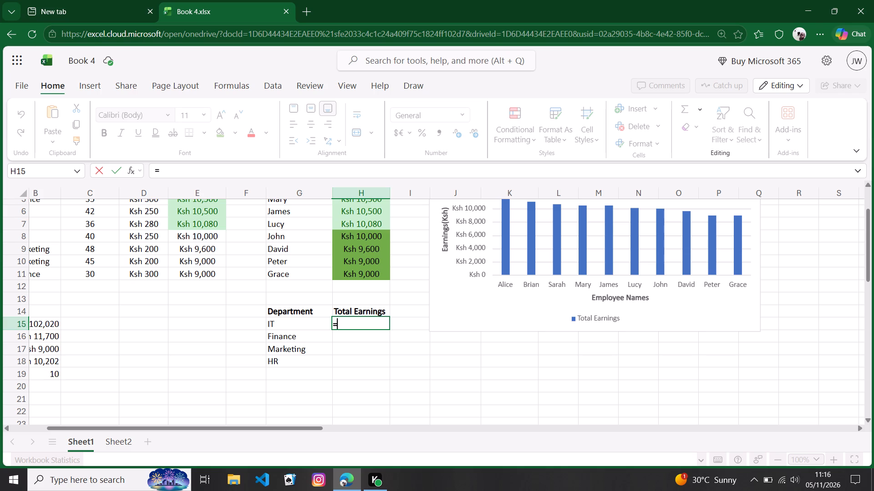
text(SUM)
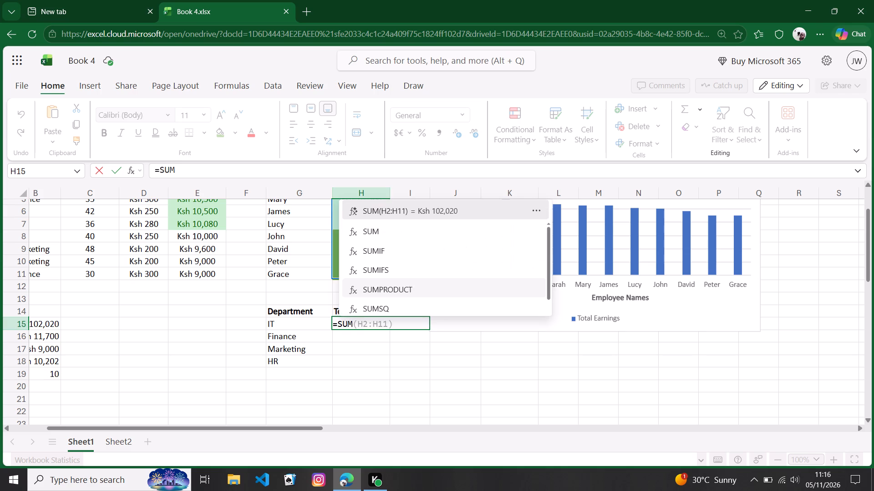
text(IF)
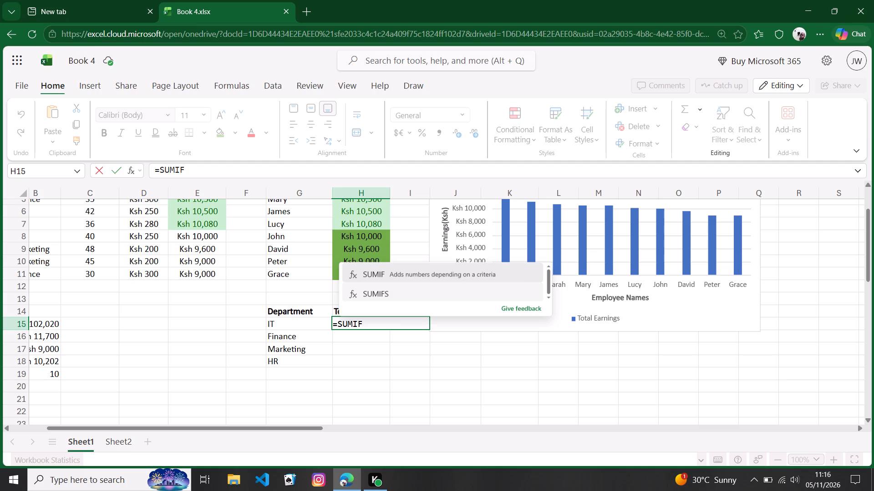
key(shift+parenleft)
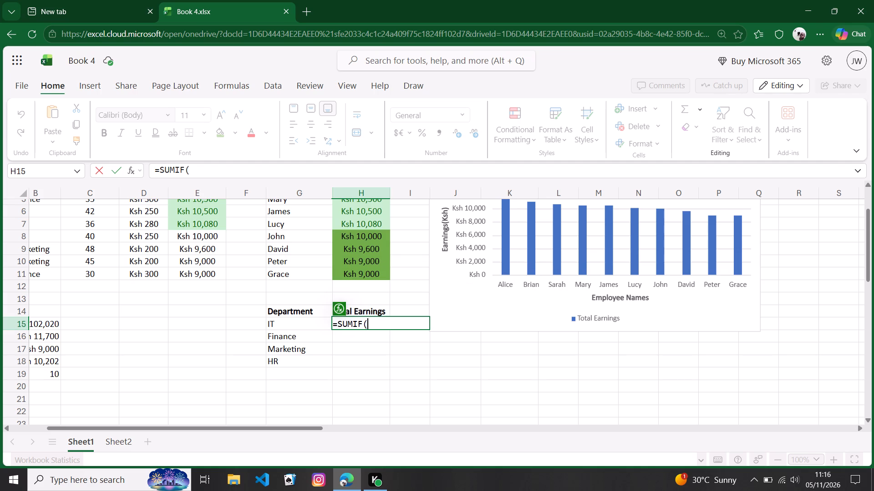
text(B2)
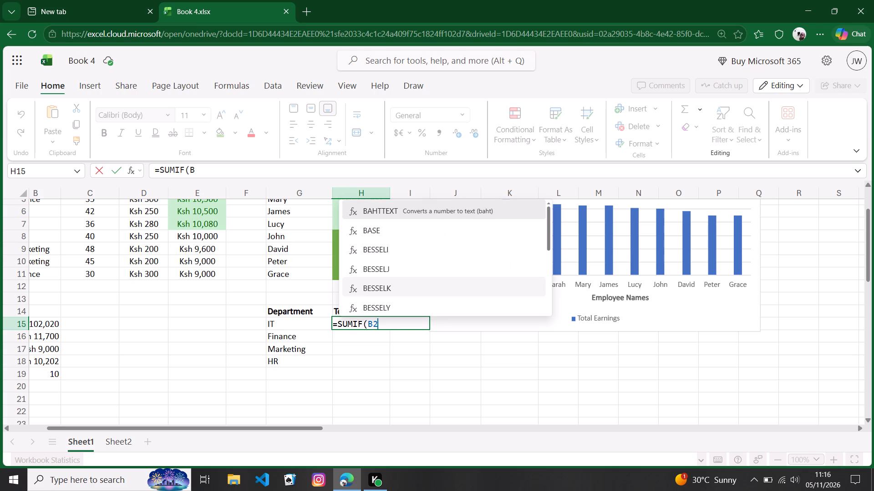
text(:B11)
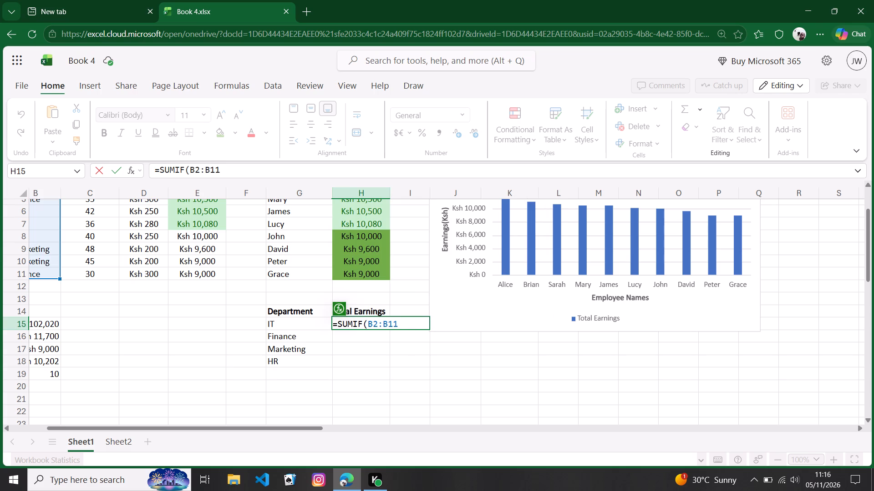
key(comma)
key(g)
text(15)
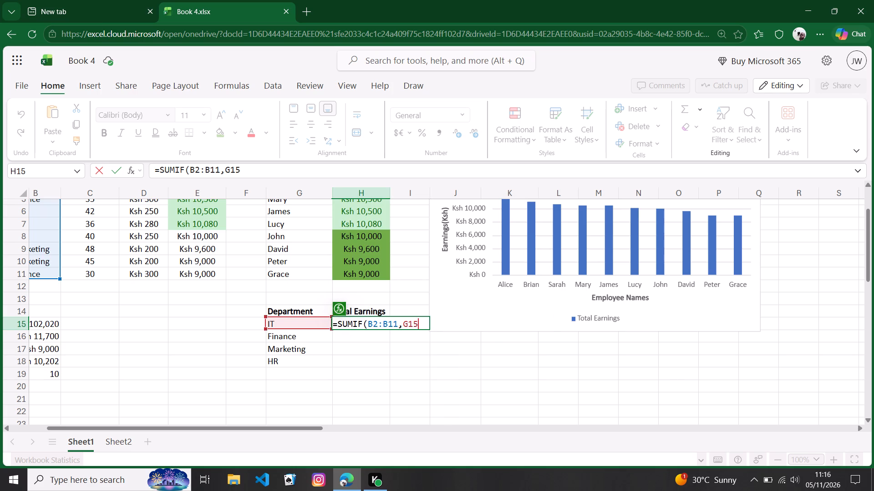
key(comma)
key(e)
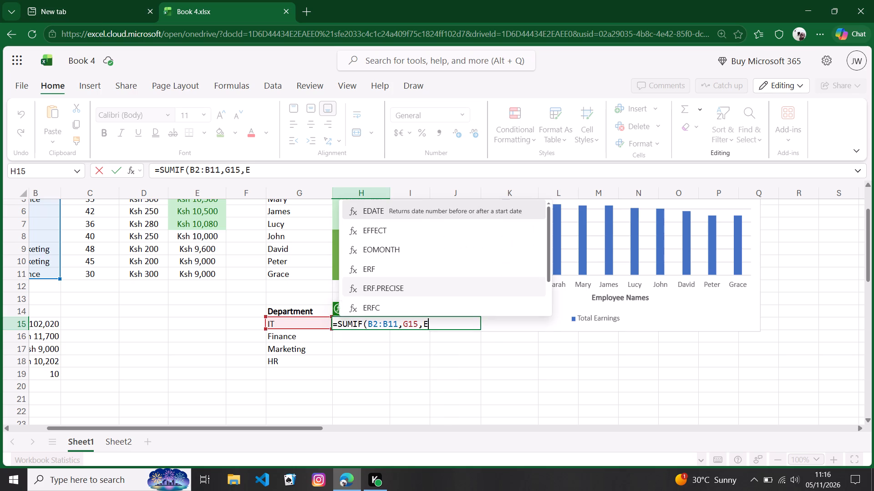
key(2)
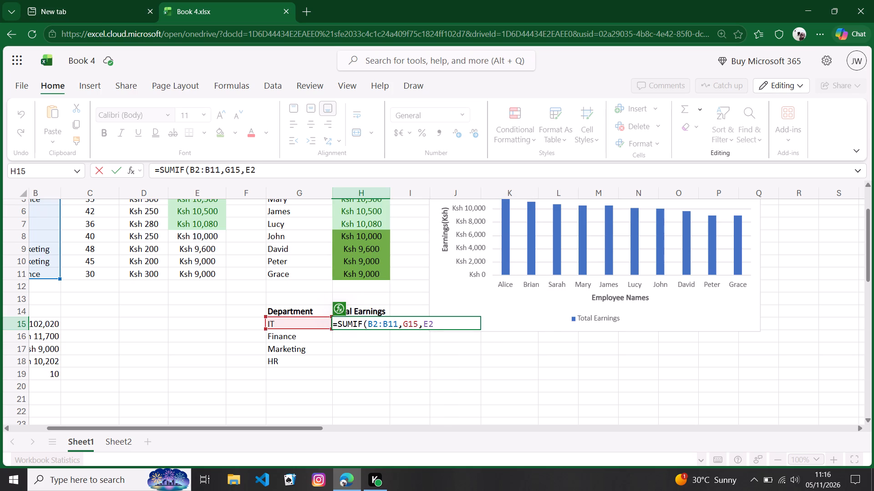
key(shift+colon)
key(e)
text(11)
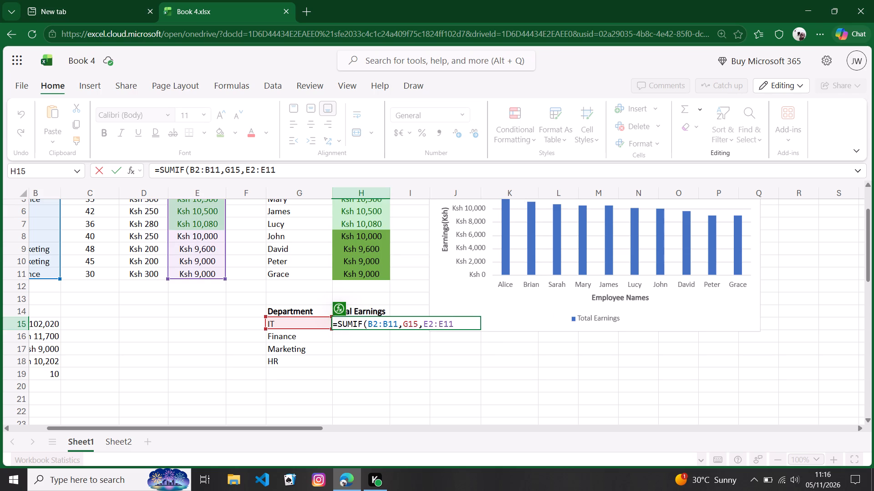
key(shift+parenright)
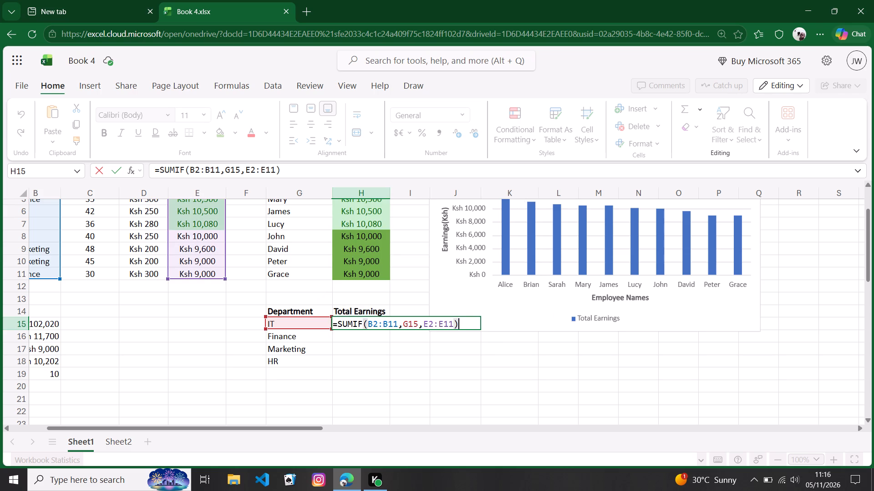
scroll(346, 328, up, 3)
scroll(373, 275, up, 3)
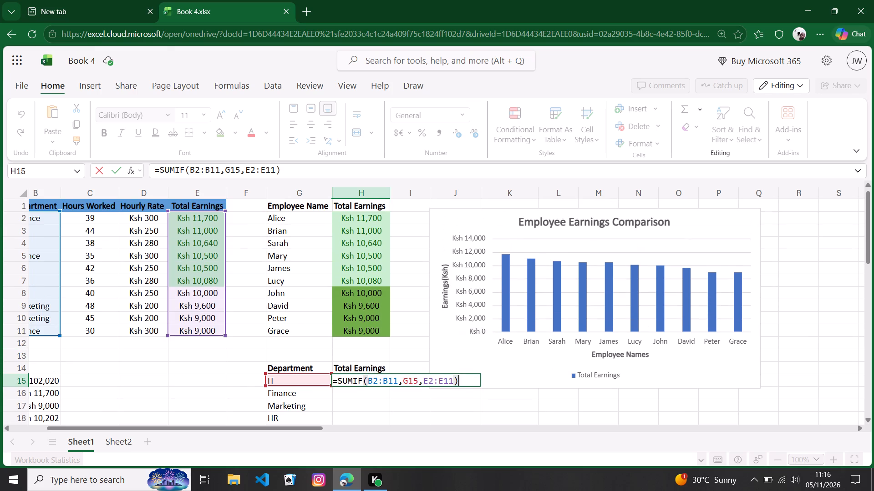
scroll(373, 275, up, 1)
scroll(343, 269, down, 1)
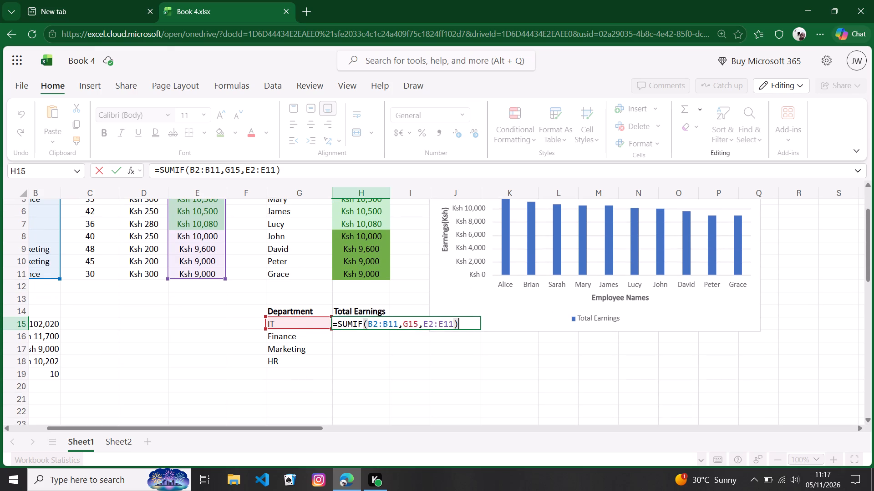
key(Return)
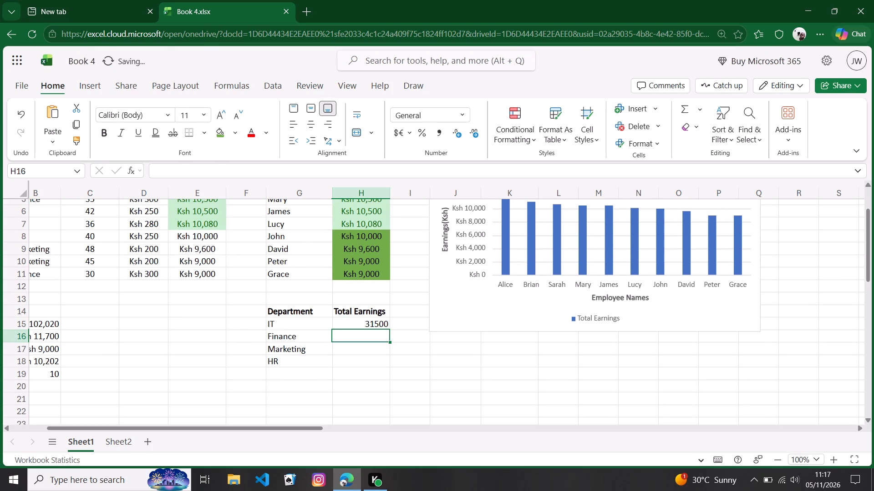
Fill the SUMIF formula from H15 down through H18 for Finance, Marketing and HR.
click(377, 326)
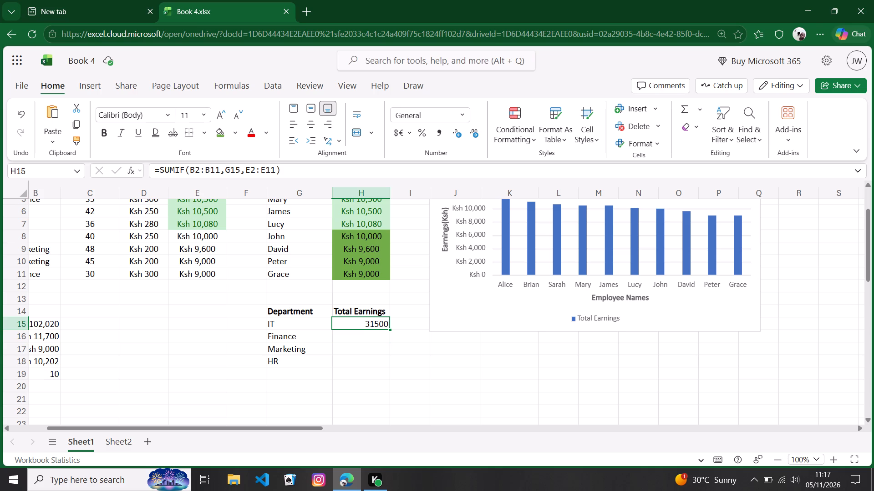
drag(391, 330, 388, 348)
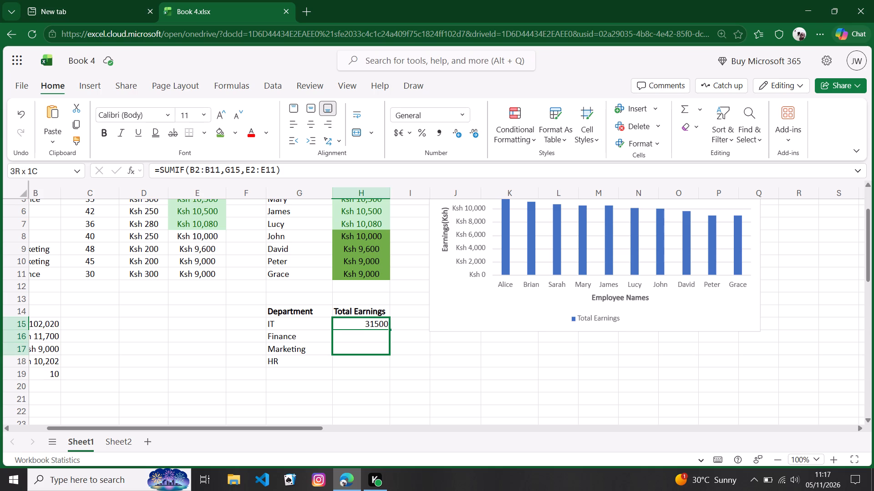
drag(388, 348, 390, 357)
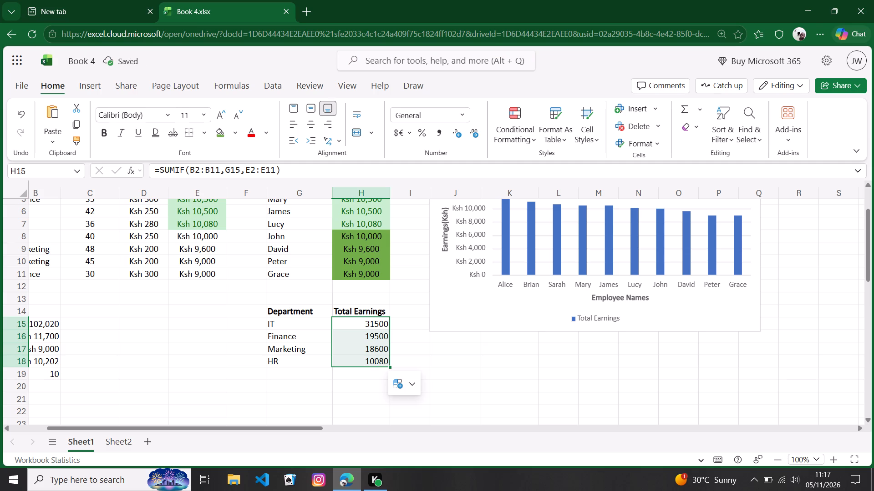
Format the department totals in H15:H18 with comma style, no decimal places and centre alignment.
click(441, 134)
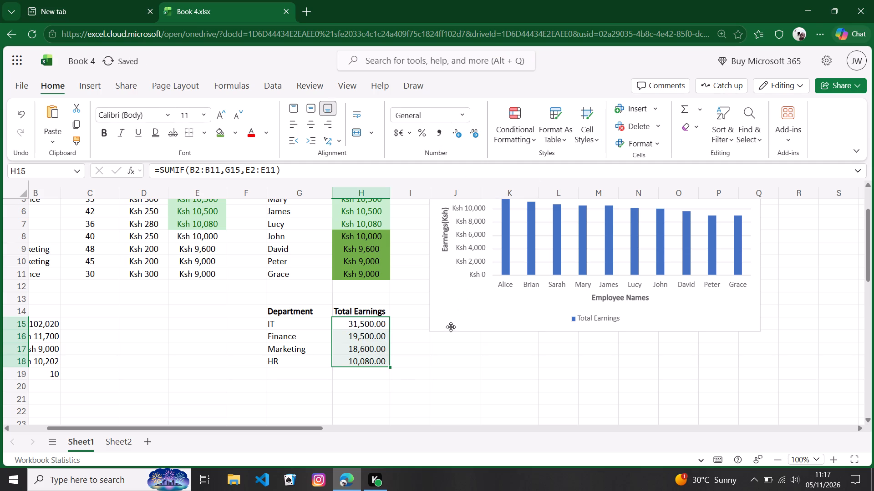
click(461, 134)
click(461, 134)
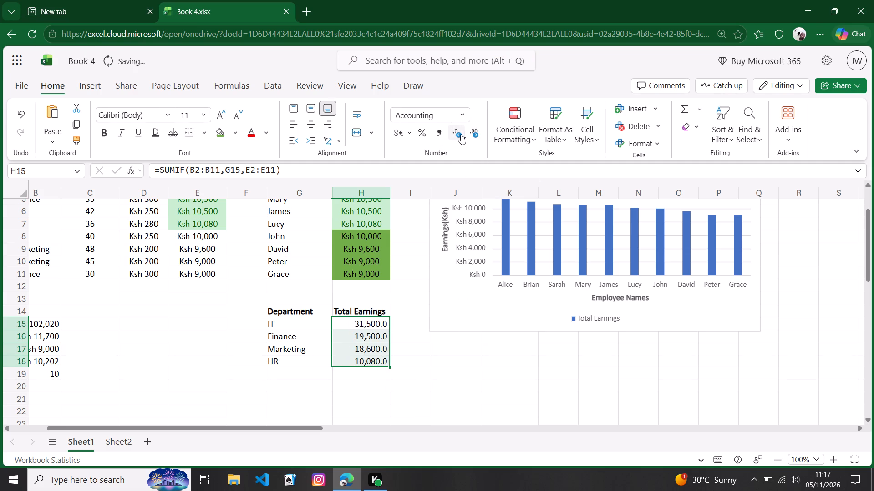
click(313, 125)
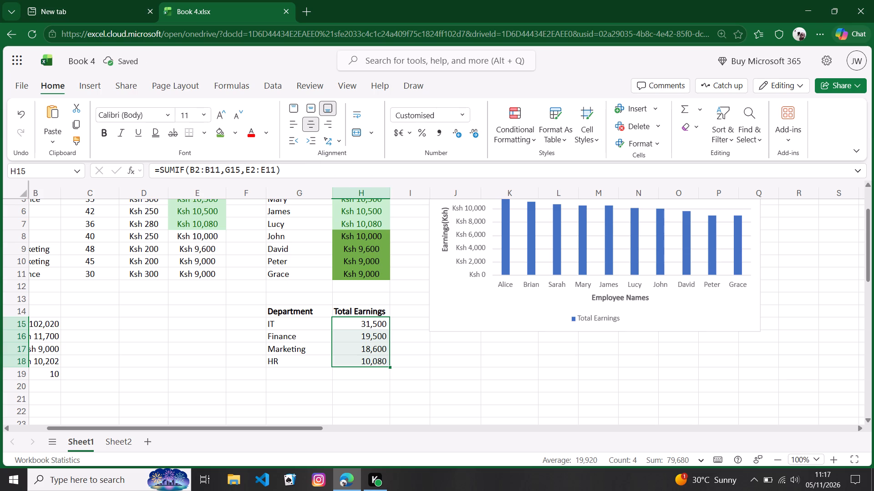
Remove the centre alignment from the department totals in H15:H18.
click(313, 126)
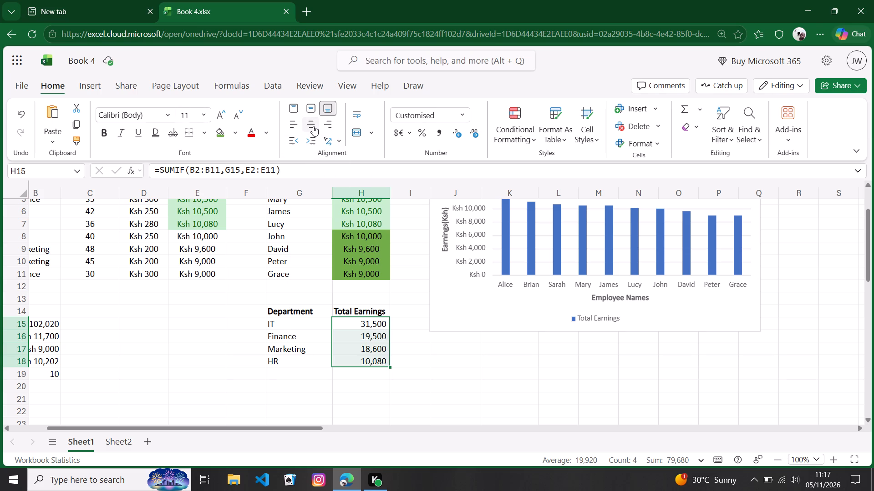
Format the department totals in H15:H18 as Currency with the Ksh Kiswahili symbol.
click(460, 116)
click(434, 344)
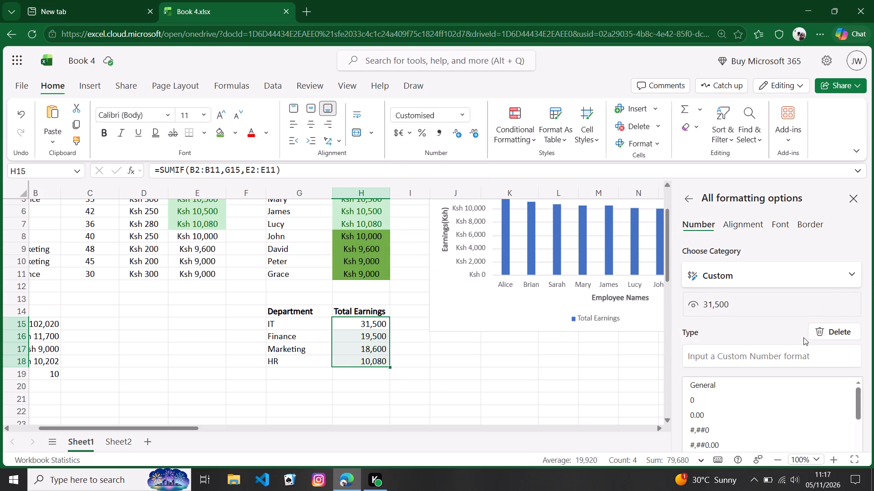
scroll(803, 337, down, 5)
scroll(758, 320, down, 5)
scroll(761, 320, up, 6)
click(850, 272)
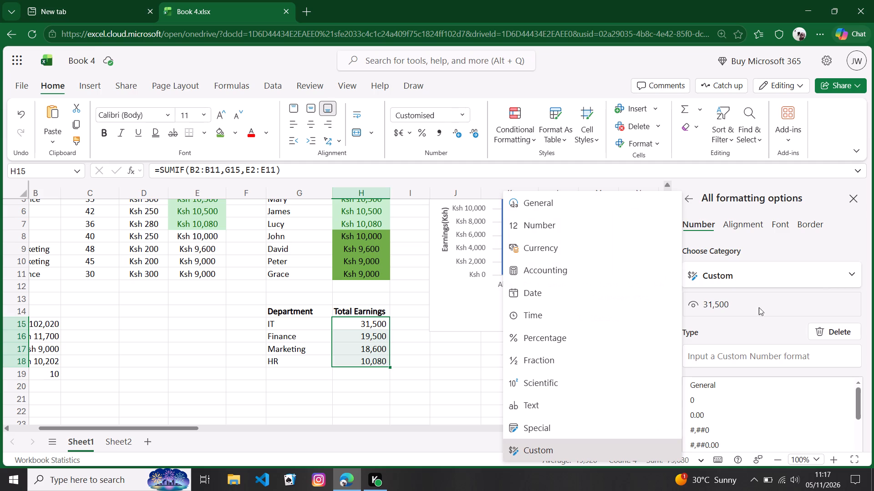
click(585, 247)
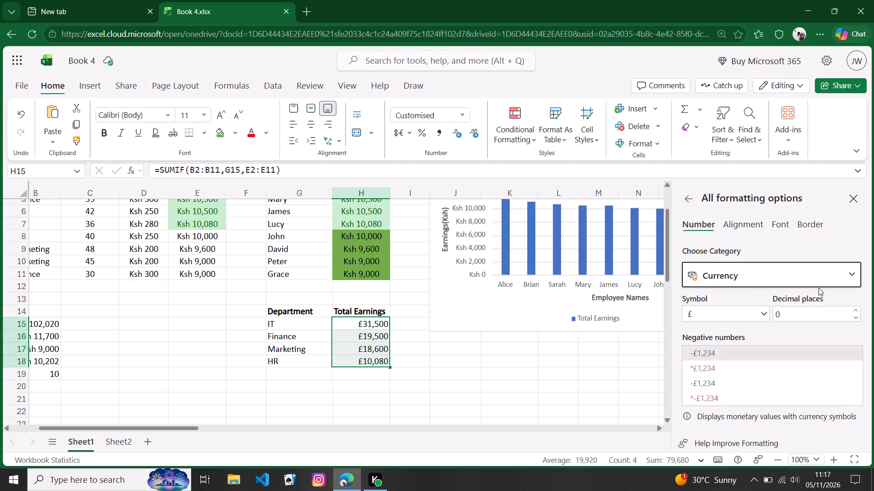
click(767, 313)
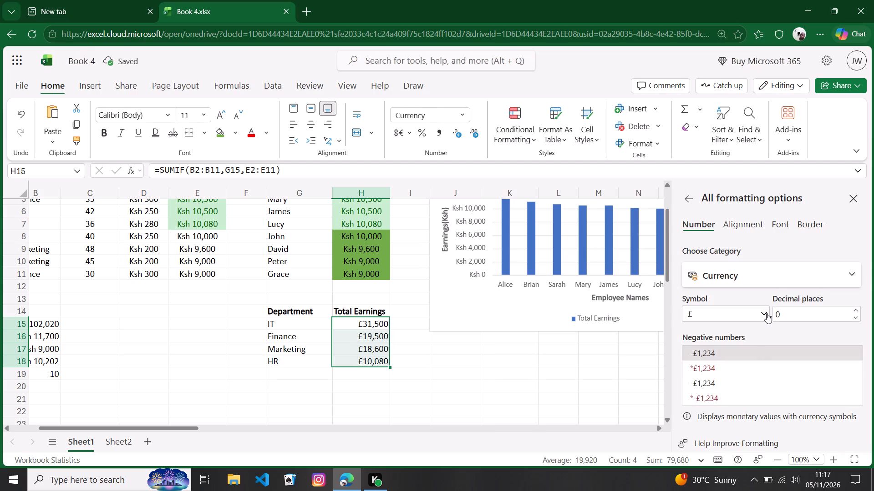
scroll(751, 207, down, 5)
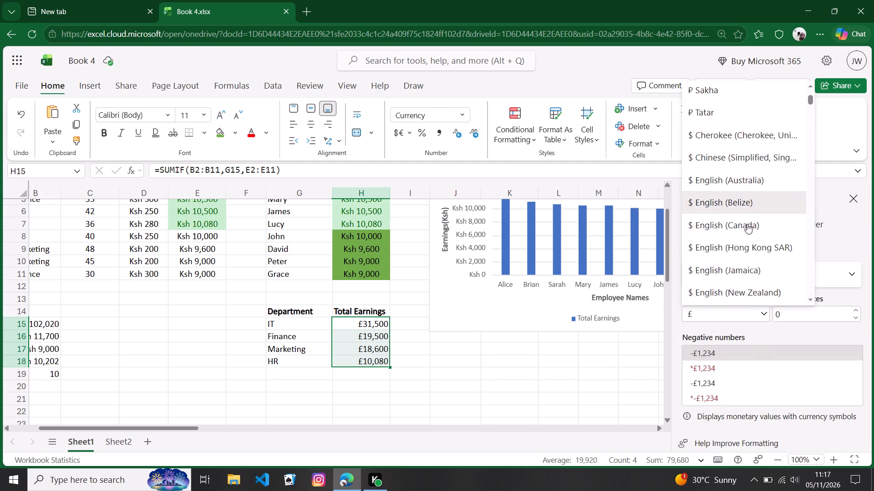
scroll(746, 232, up, 1)
scroll(754, 234, down, 12)
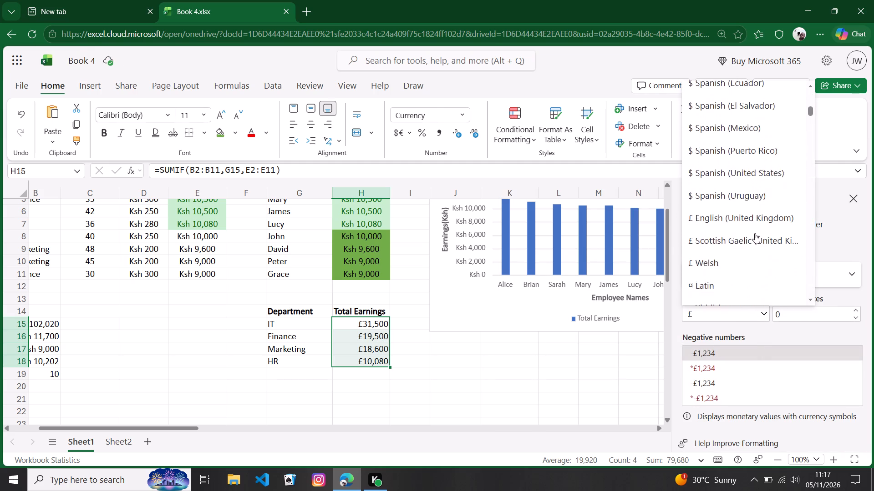
scroll(756, 234, down, 9)
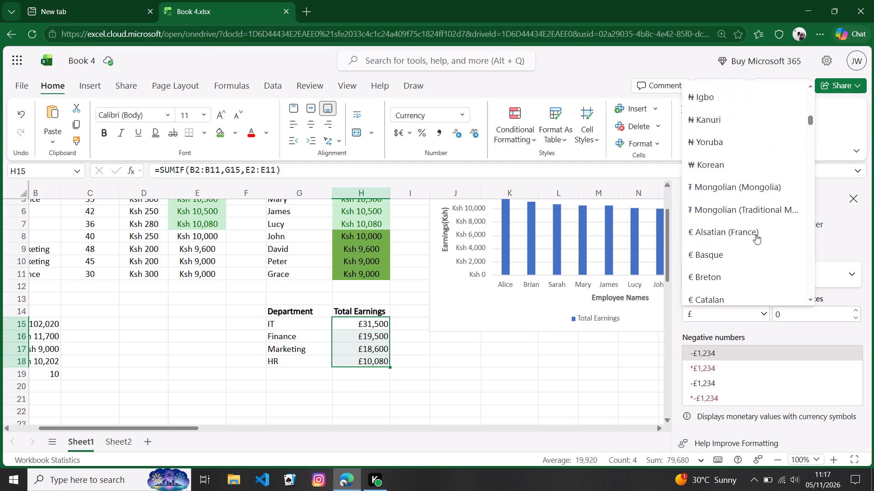
scroll(756, 234, down, 7)
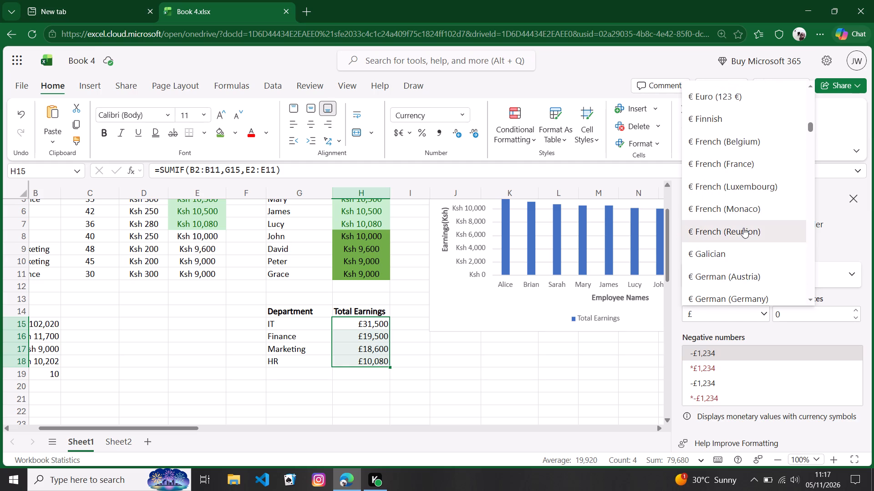
scroll(751, 200, down, 6)
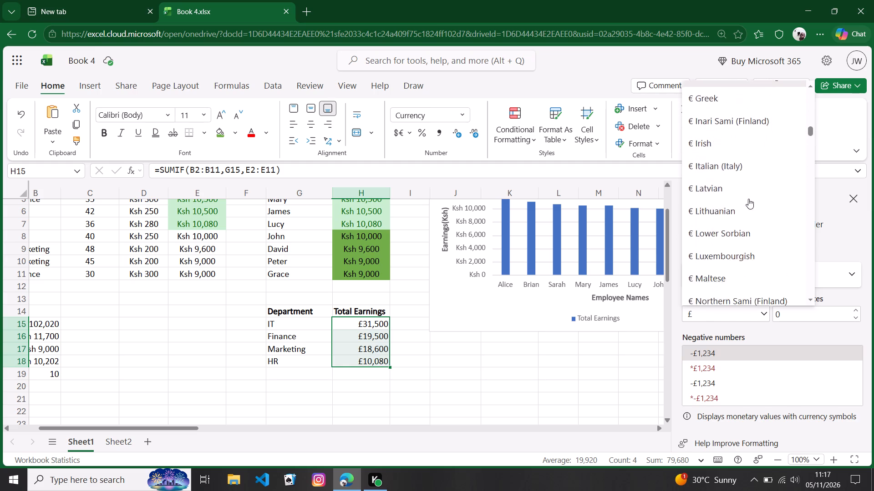
scroll(748, 199, down, 9)
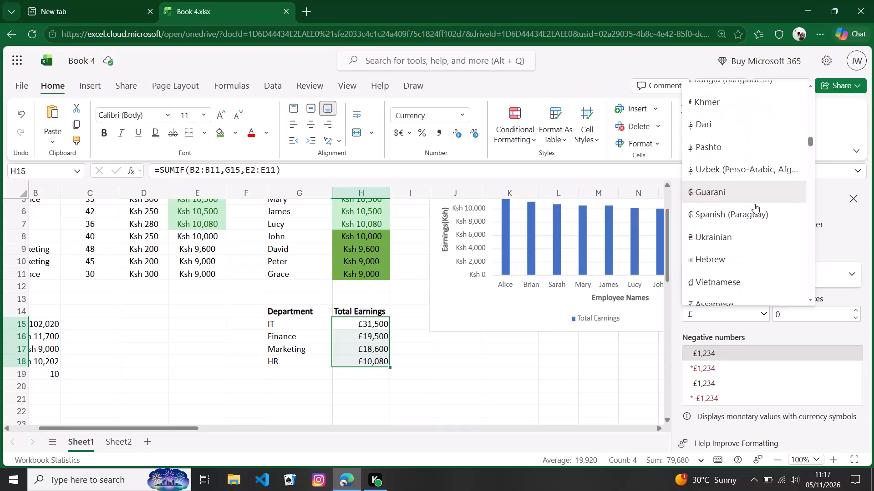
scroll(758, 205, down, 6)
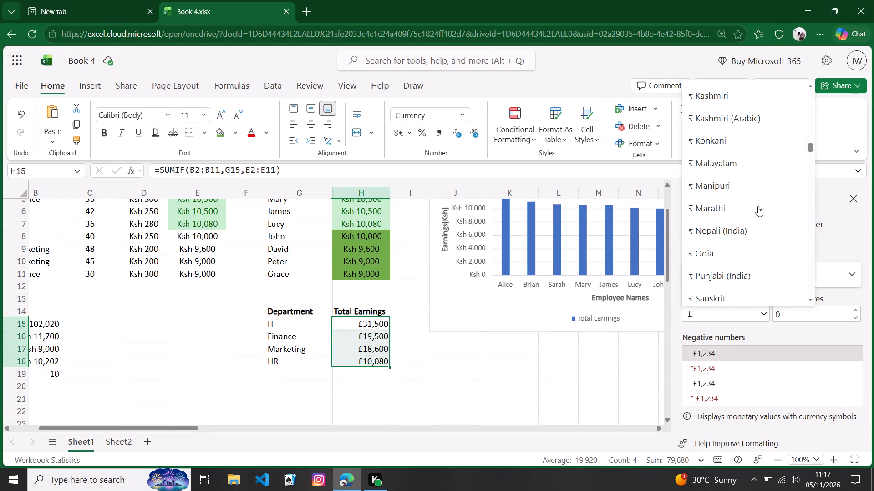
scroll(760, 207, down, 8)
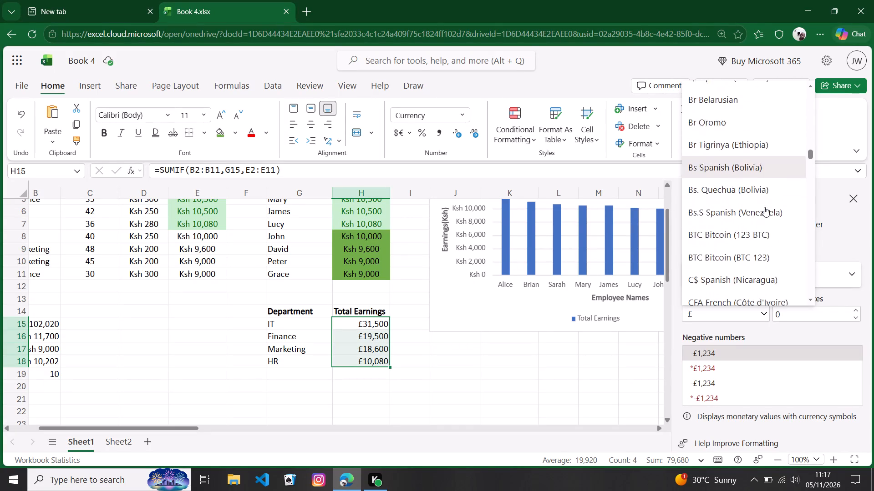
scroll(764, 207, down, 8)
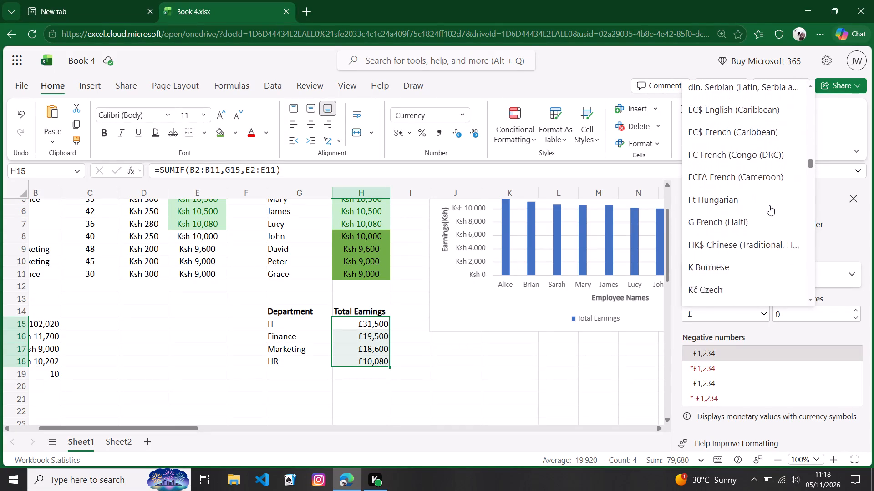
scroll(769, 205, down, 6)
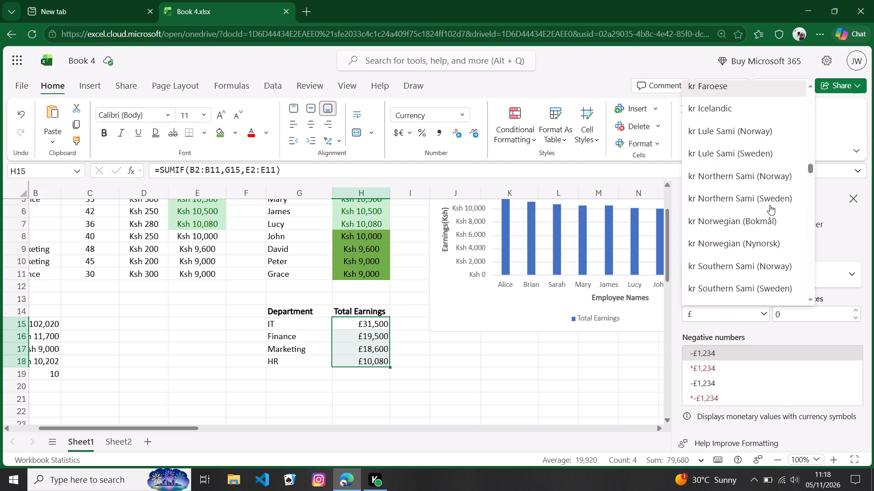
scroll(770, 205, down, 2)
click(747, 221)
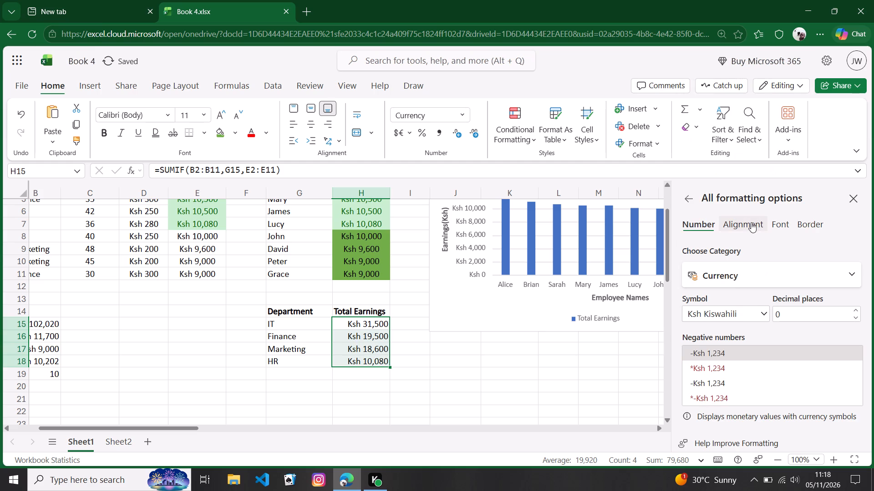
click(852, 194)
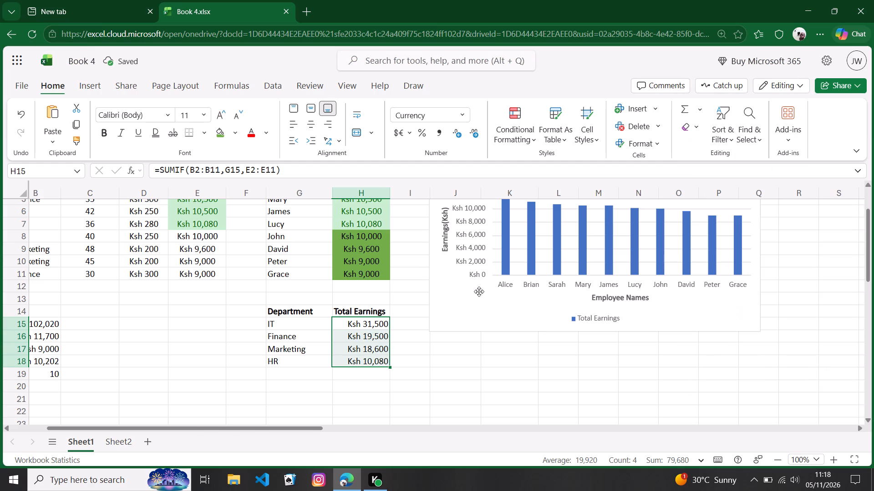
click(423, 352)
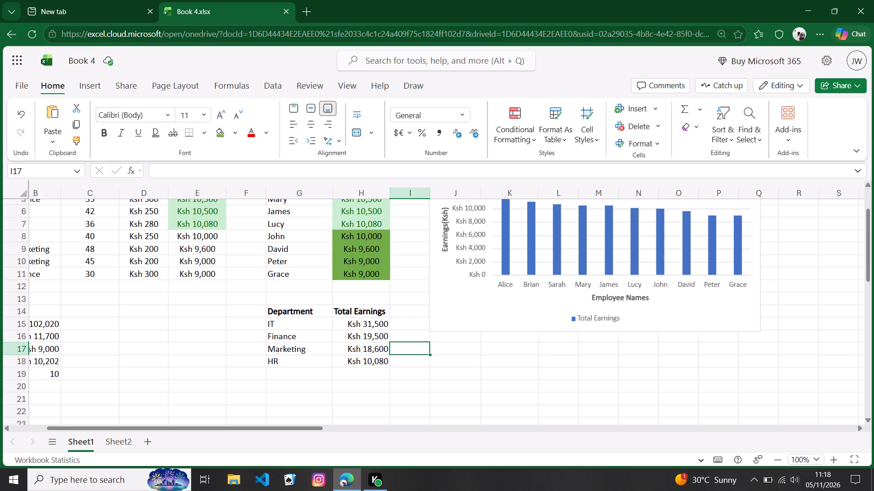
Correct the Finance total's formula in H16 to =SUMIF(B2:B12,G16,E2:E12) so both ranges start at row 2.
scroll(316, 248, up, 6)
scroll(341, 228, down, 1)
double_click(366, 335)
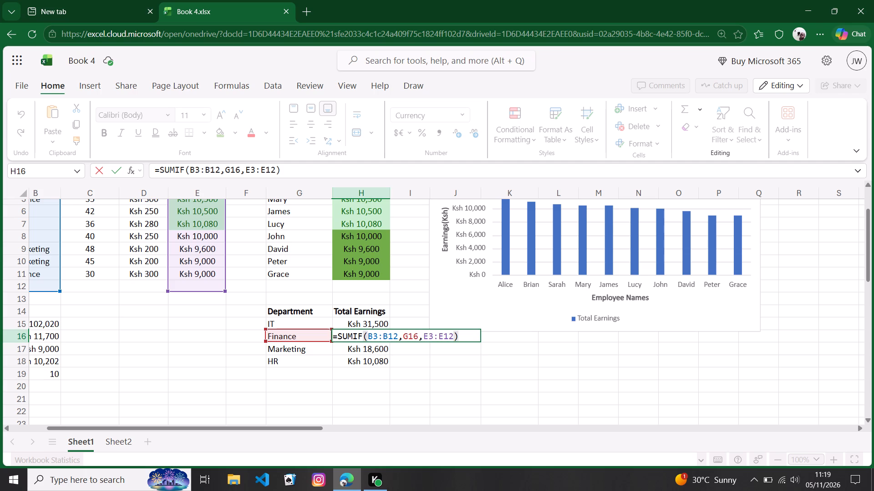
scroll(274, 313, up, 3)
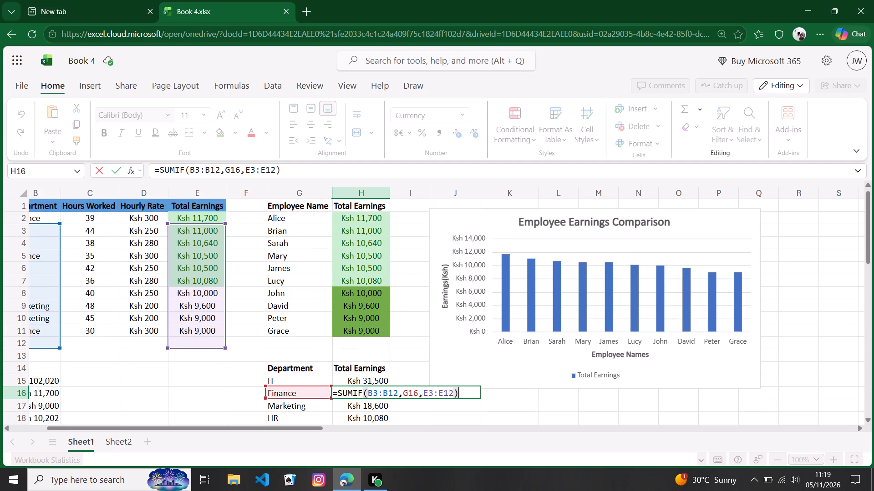
click(377, 393)
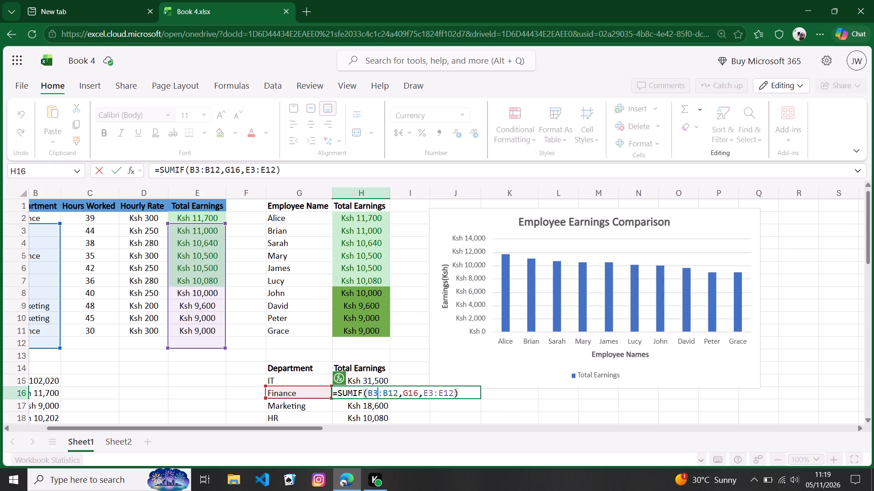
key(BackSpace)
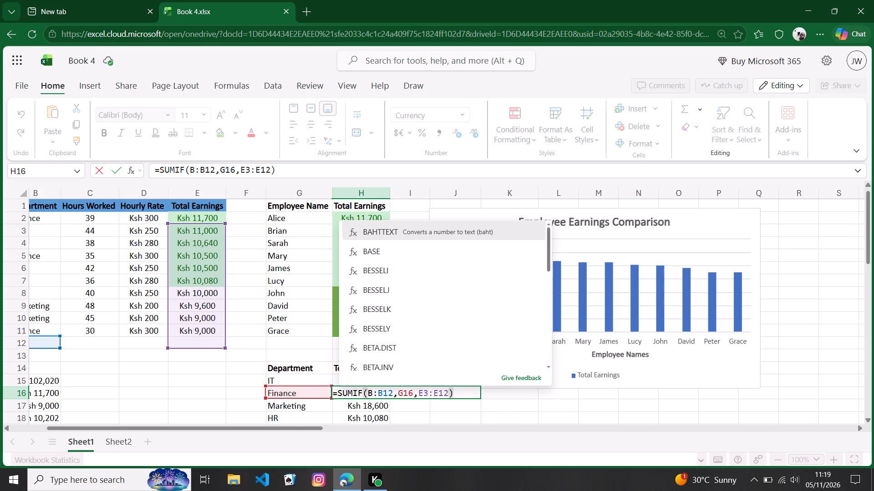
key(2)
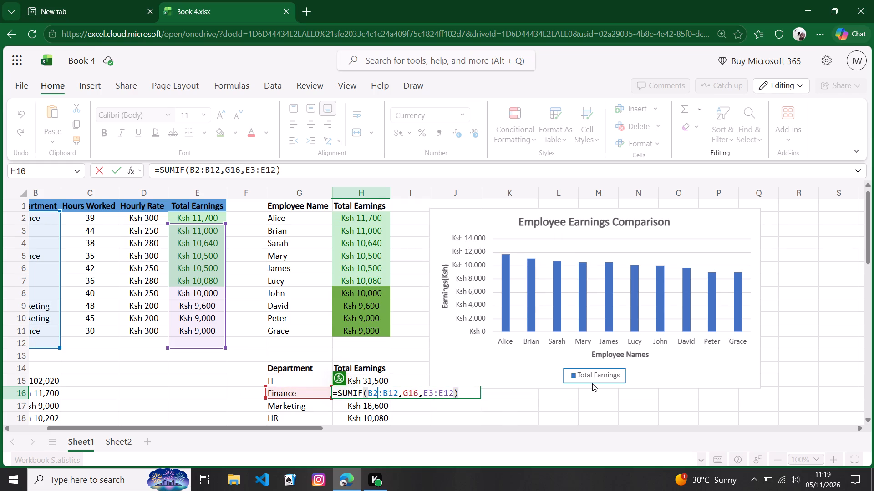
scroll(350, 305, down, 2)
scroll(350, 305, up, 4)
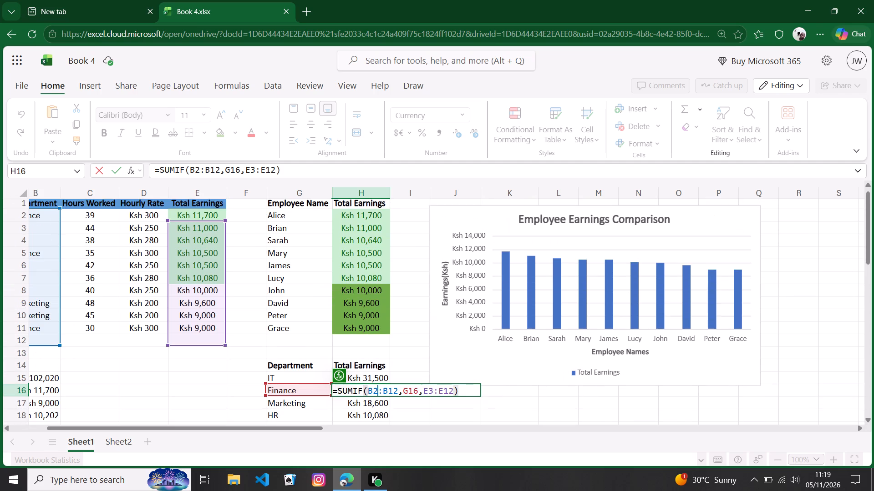
click(433, 392)
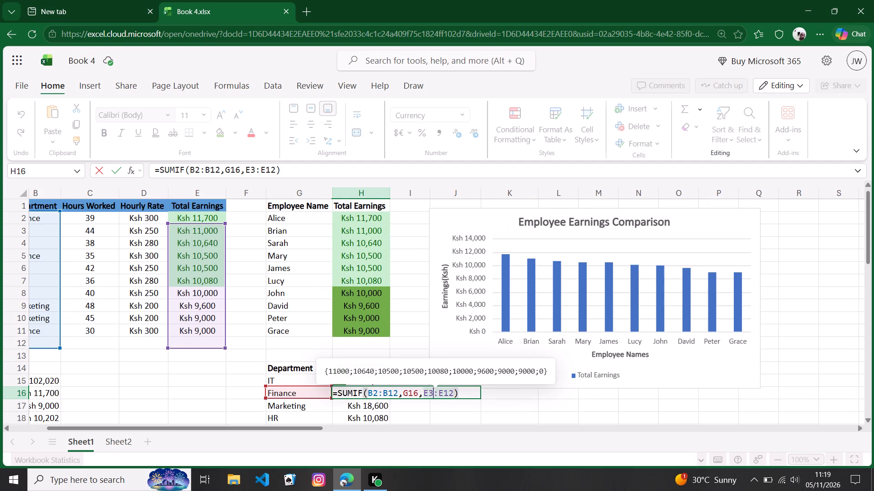
key(BackSpace)
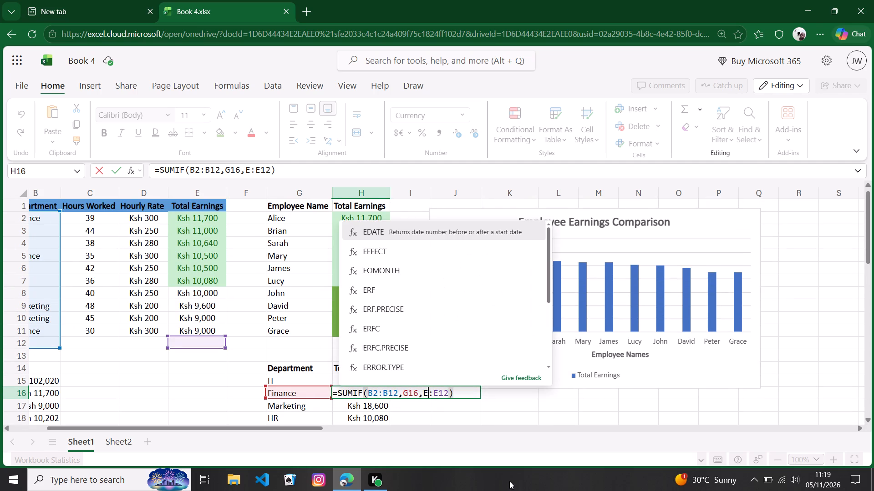
key(2)
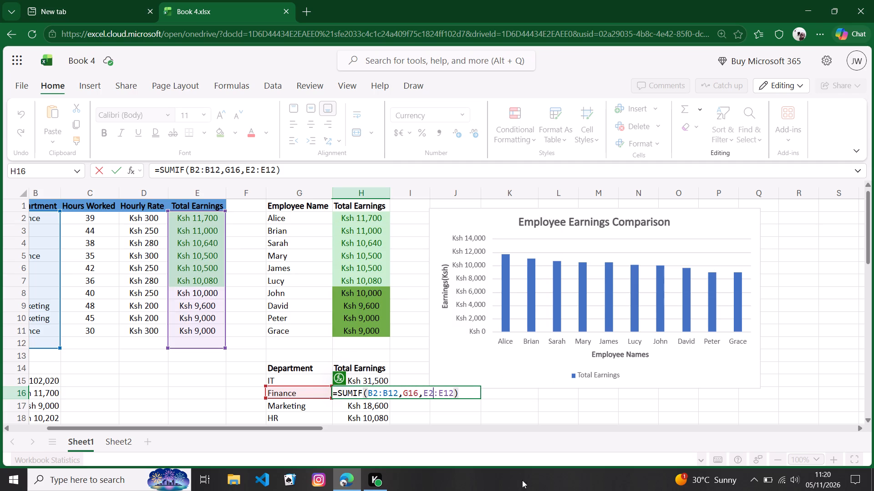
click(489, 395)
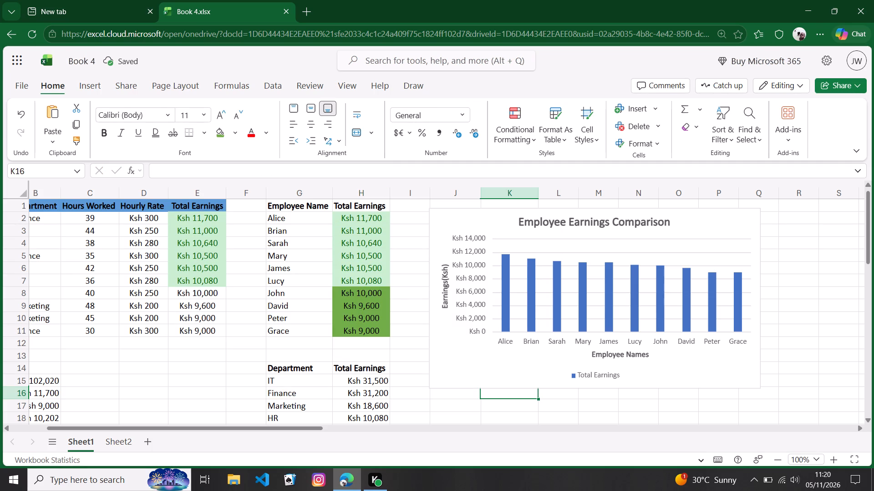
Correct the Marketing total's formula in H17 to =SUMIF(B2:B13,G17,E2:E13) so both ranges start at row 2.
double_click(367, 407)
scroll(369, 401, down, 1)
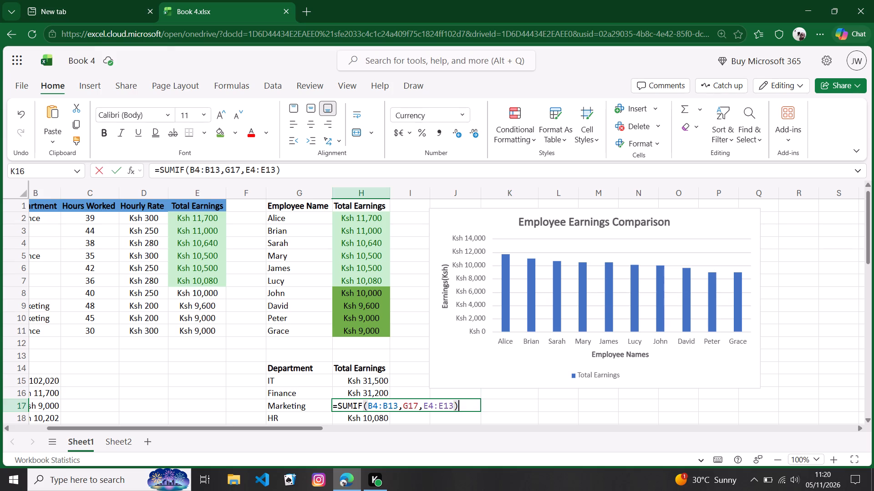
click(377, 407)
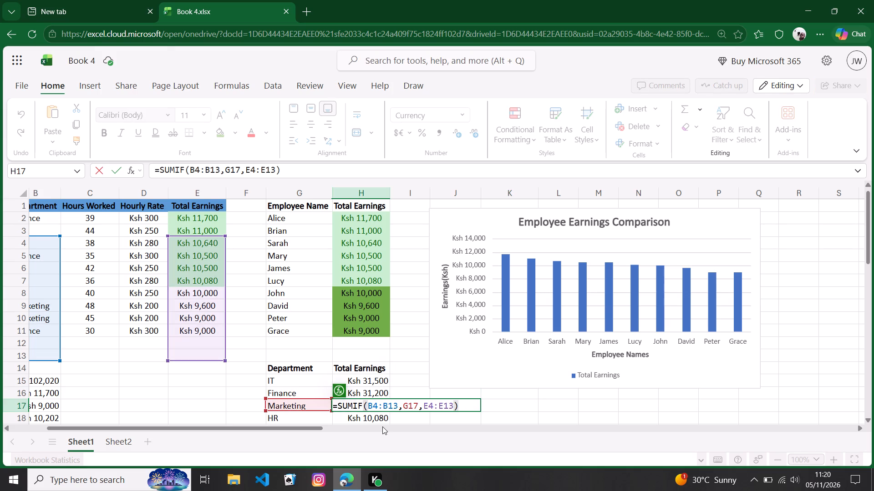
key(BackSpace)
key(2)
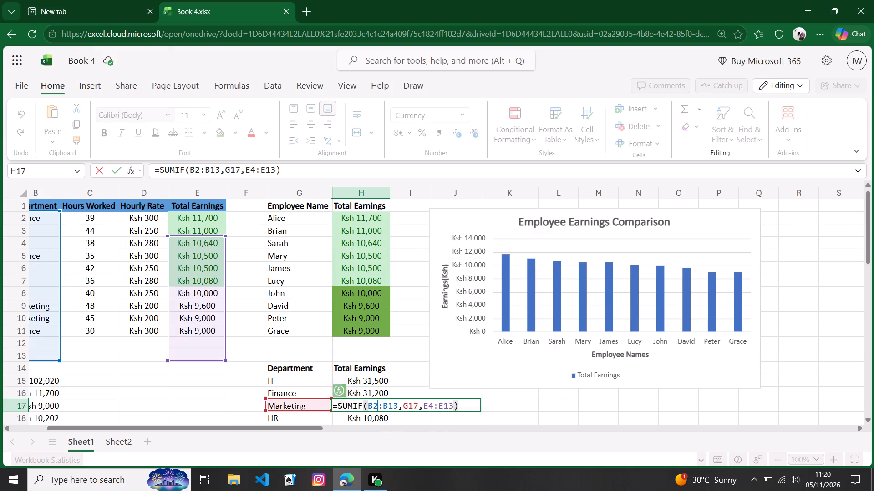
click(433, 405)
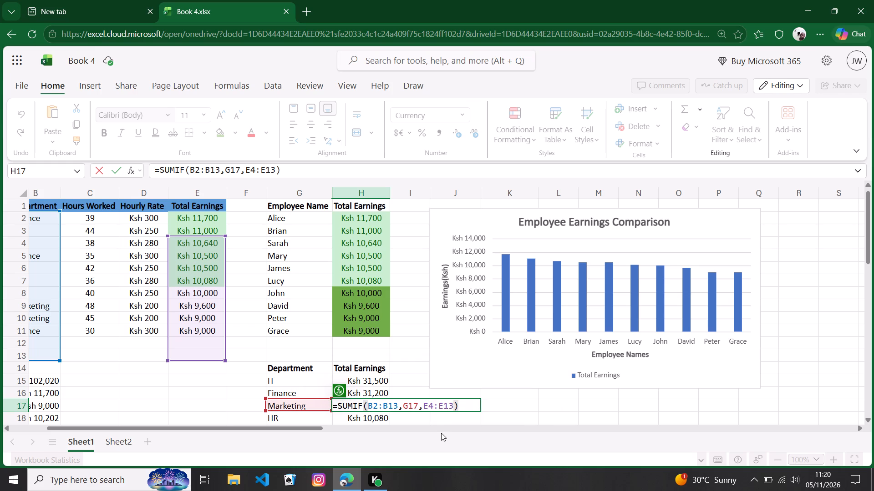
key(BackSpace)
key(2)
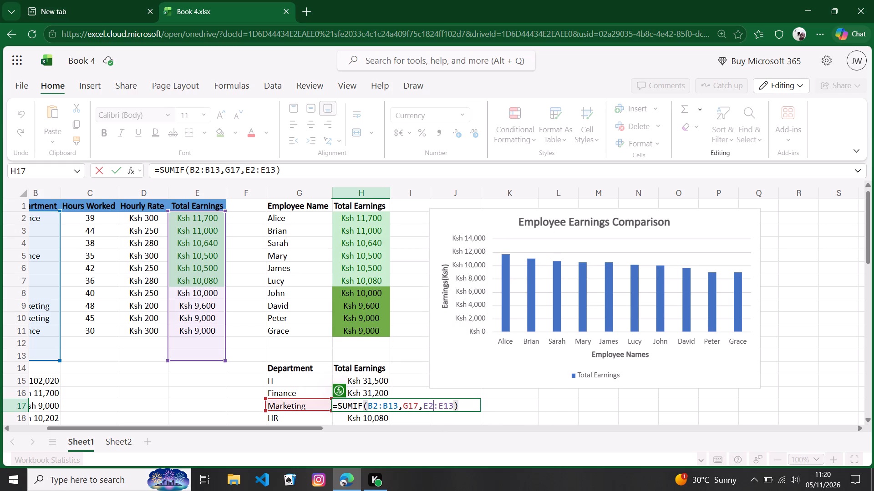
key(Return)
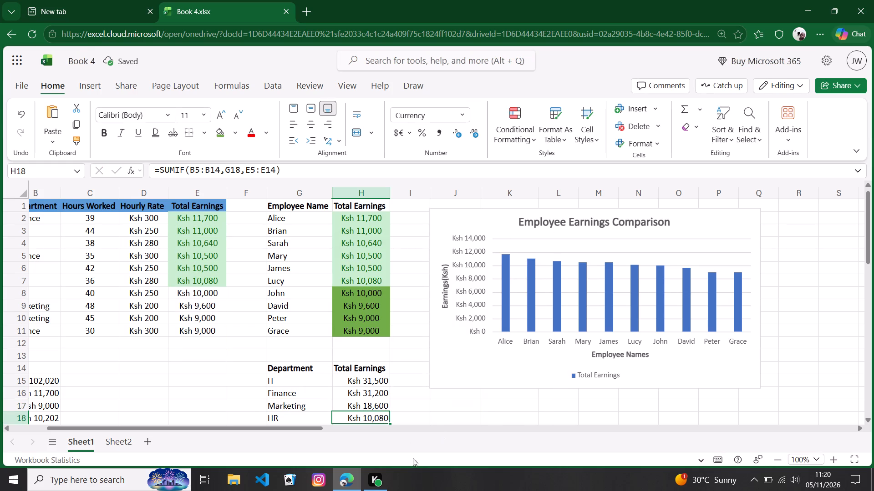
Correct the HR total's formula in H18 to =SUMIF(B2:B14,G18,E2:E14) so both ranges start at row 2.
scroll(421, 463, down, 1)
double_click(372, 420)
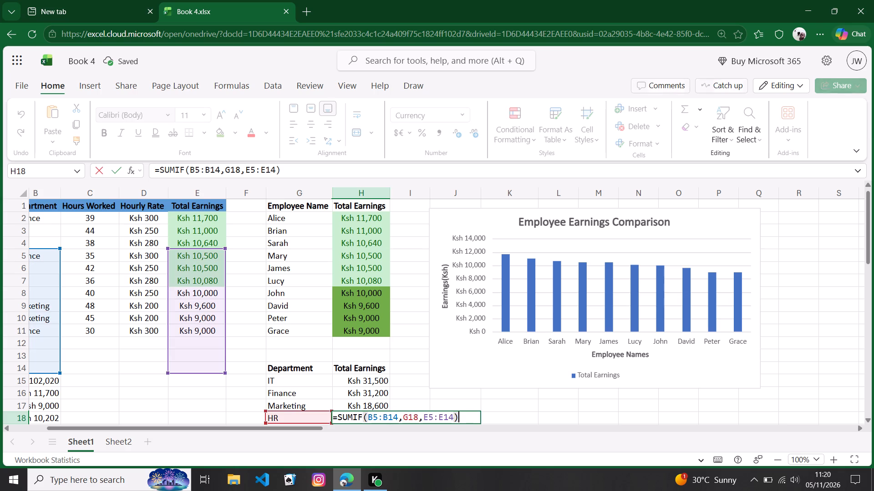
click(378, 417)
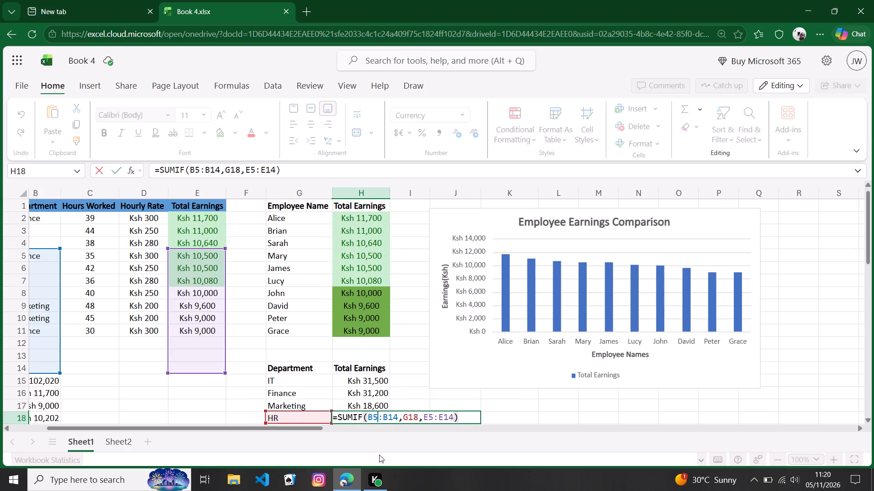
key(BackSpace)
key(2)
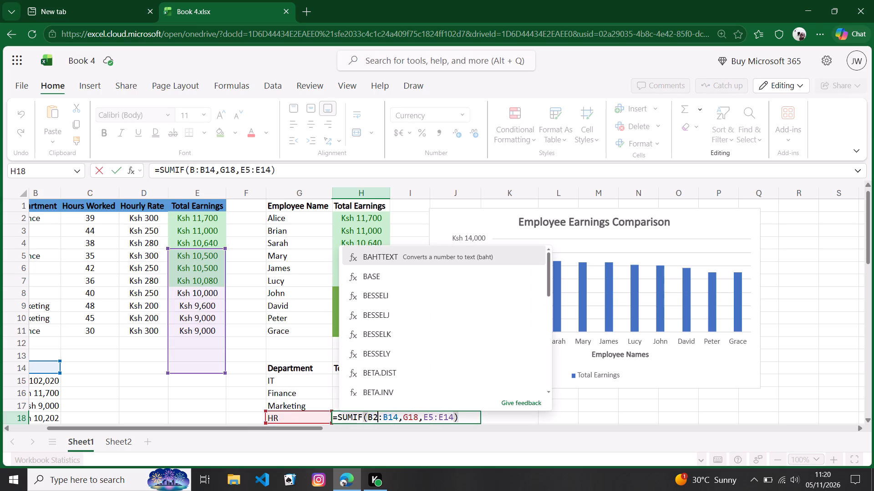
click(432, 418)
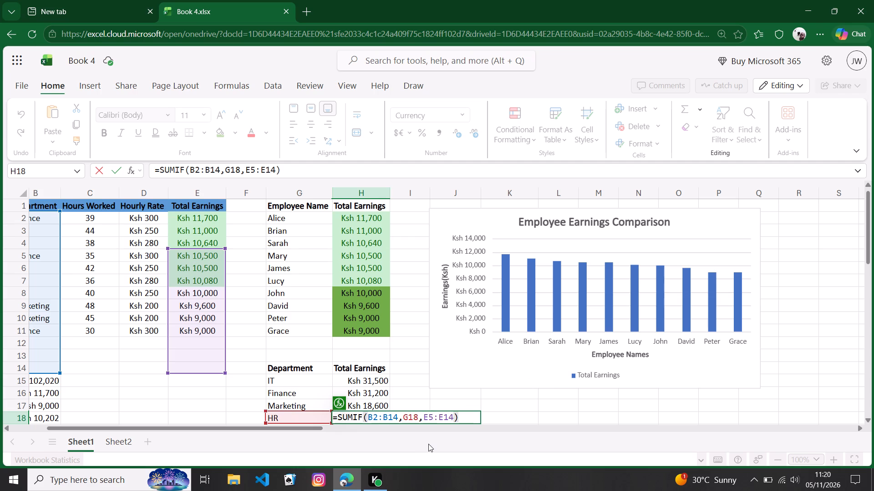
key(BackSpace)
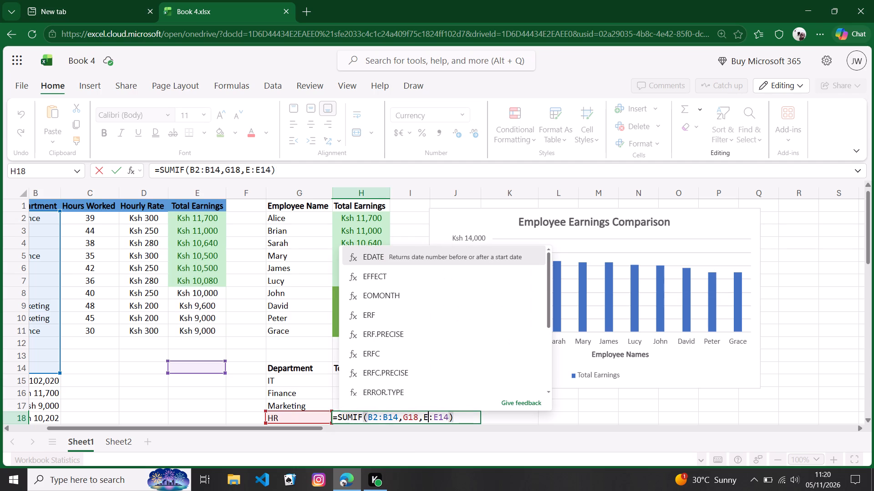
key(2)
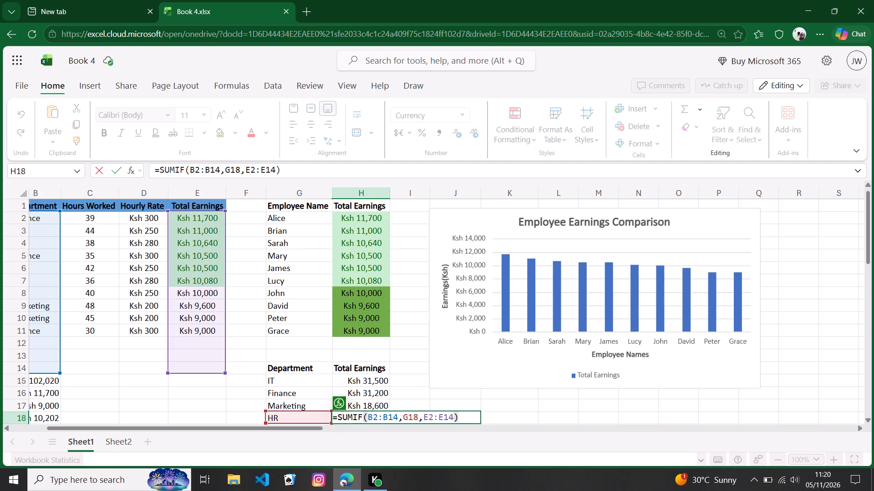
key(Return)
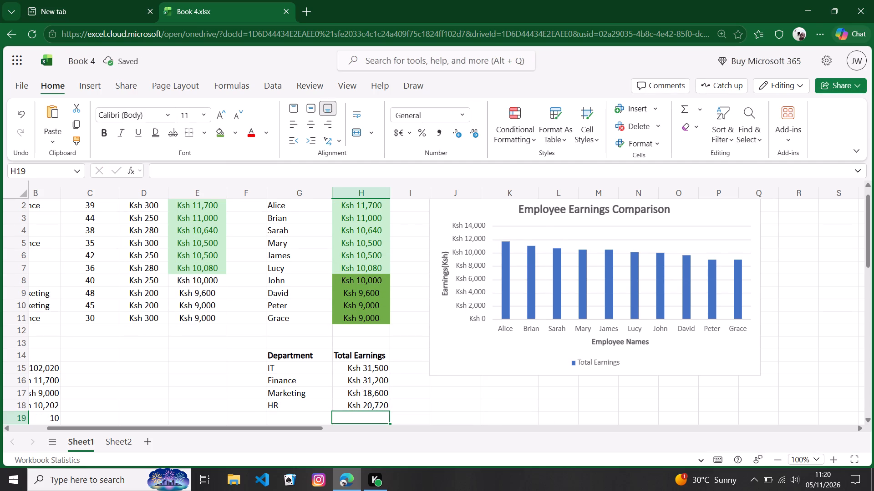
Review Sheet1's employee table, payroll summary, department totals and earnings chart.
scroll(402, 352, down, 1)
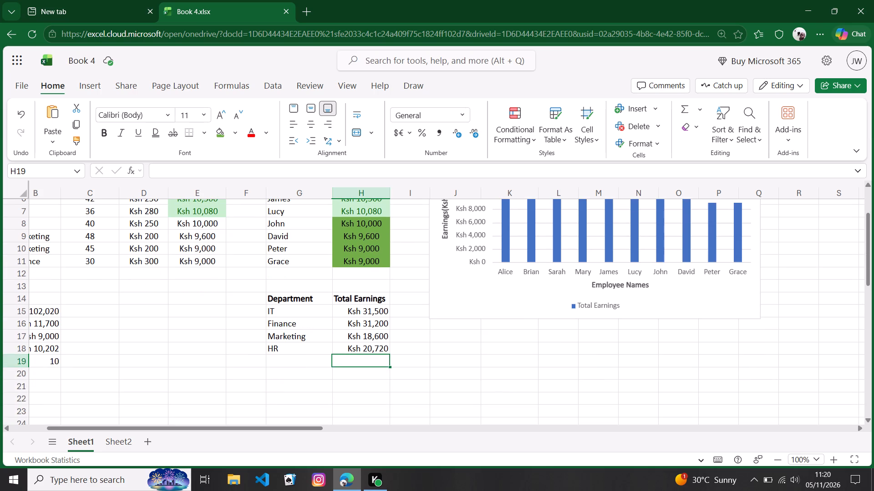
scroll(407, 360, up, 8)
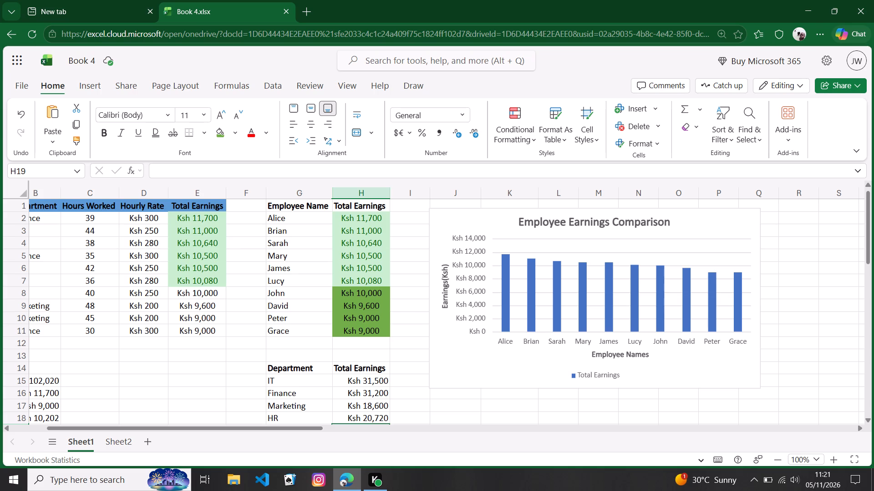
scroll(352, 311, up, 5)
scroll(169, 306, up, 5)
scroll(209, 289, down, 3)
scroll(223, 281, up, 11)
drag(213, 427, 161, 431)
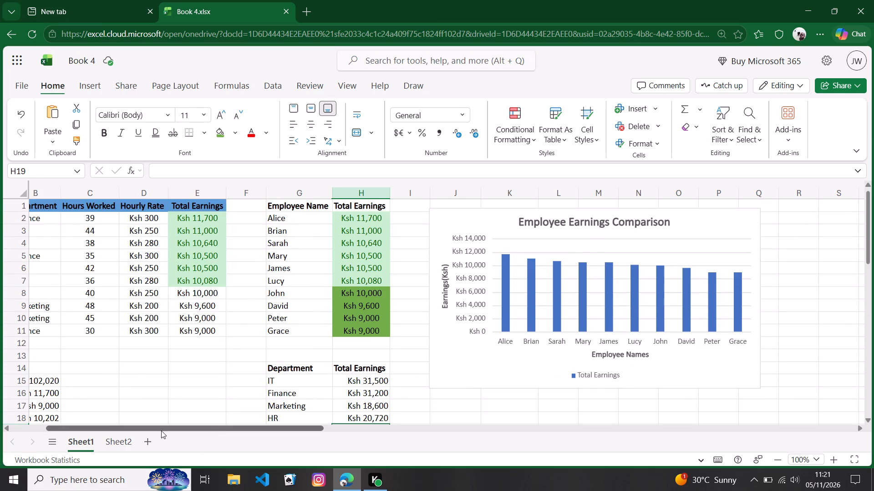
drag(161, 431, 132, 434)
scroll(298, 355, down, 3)
scroll(300, 355, up, 3)
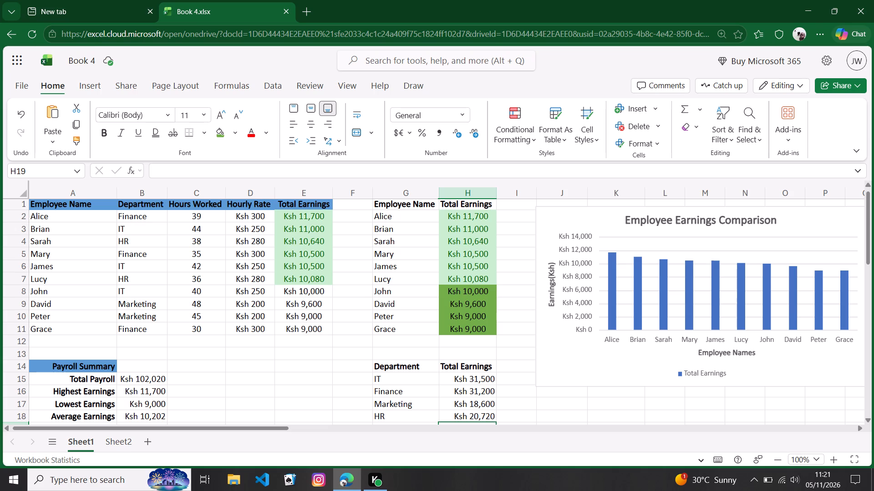
scroll(327, 356, up, 5)
scroll(329, 356, down, 2)
scroll(335, 355, up, 2)
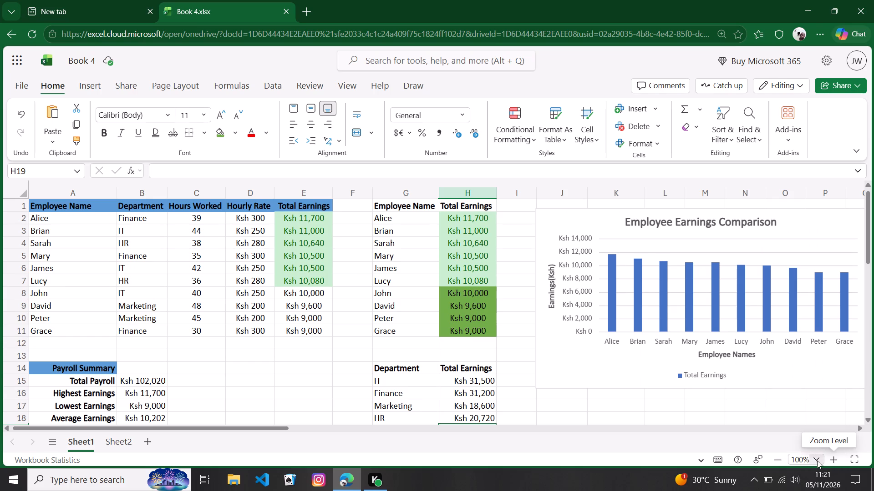
Apply a thick outside border around A1:Q20, enclosing the employee table, summaries and chart, with the sheet at 70% zoom.
click(781, 461)
click(781, 461)
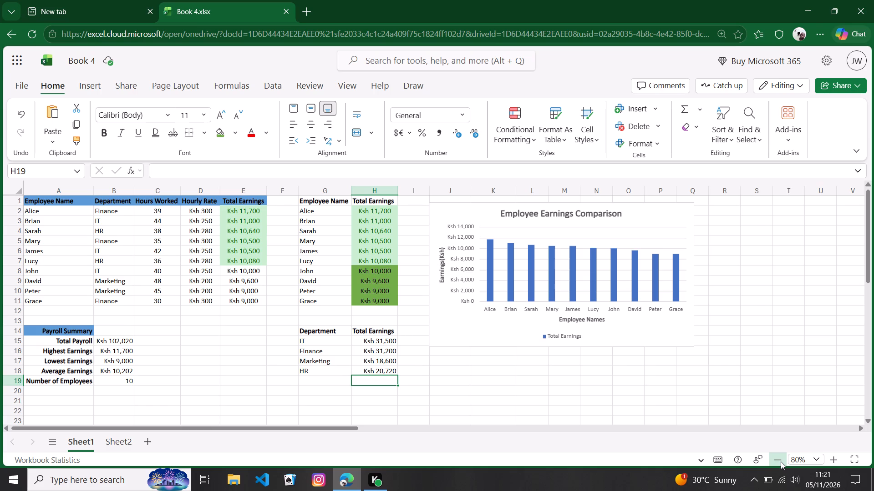
click(780, 462)
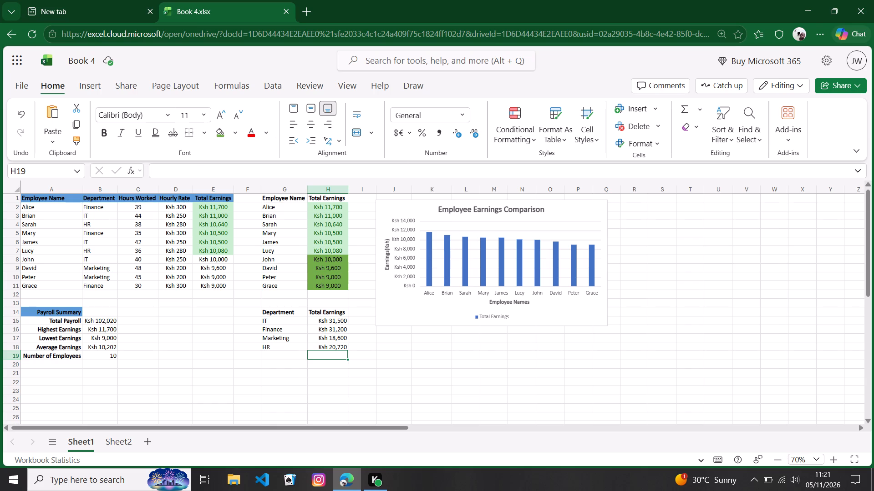
drag(25, 196, 35, 202)
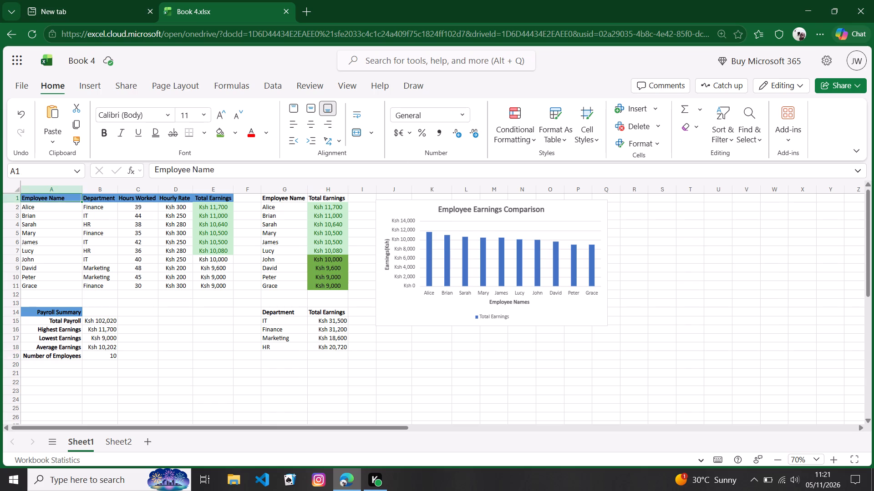
drag(35, 202, 493, 323)
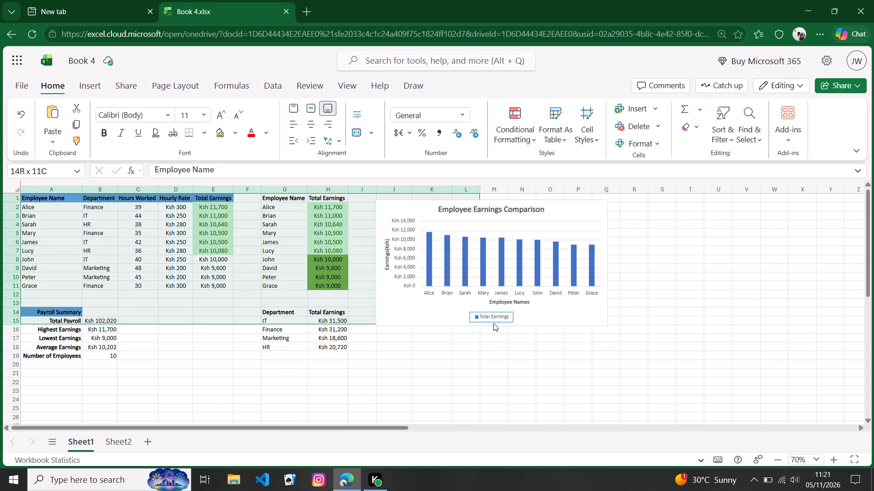
drag(493, 323, 583, 348)
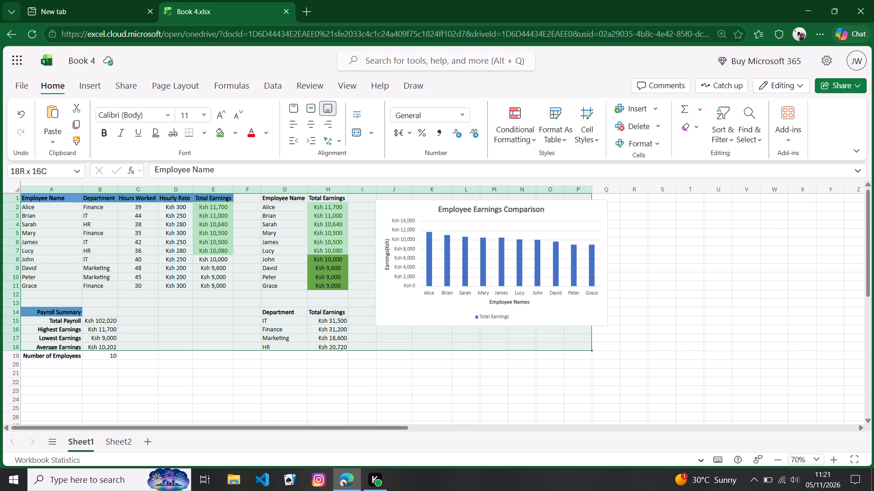
drag(583, 348, 596, 358)
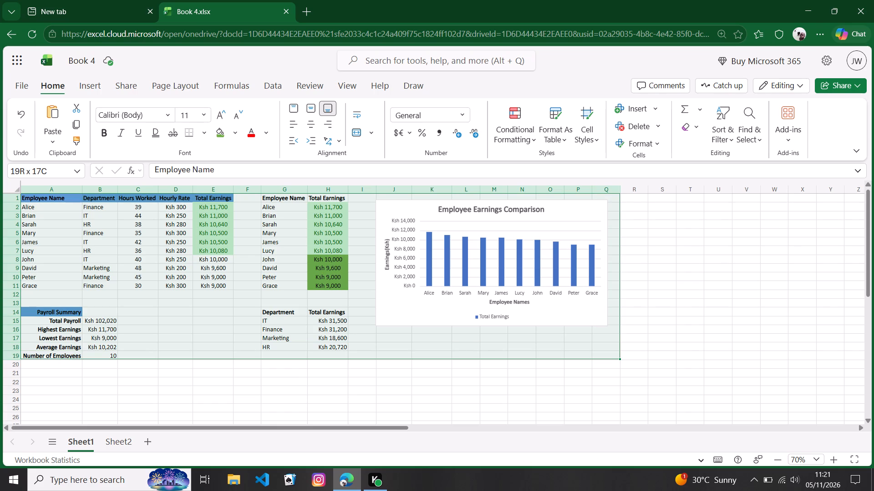
drag(596, 358, 601, 362)
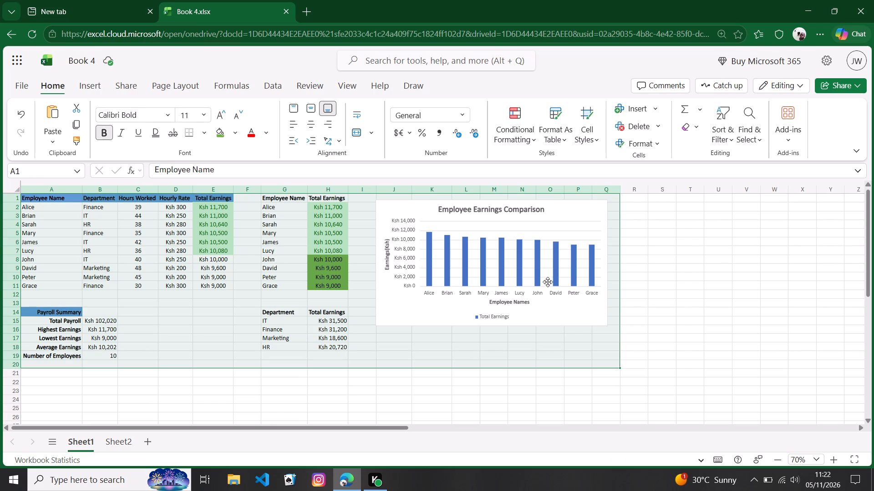
click(197, 132)
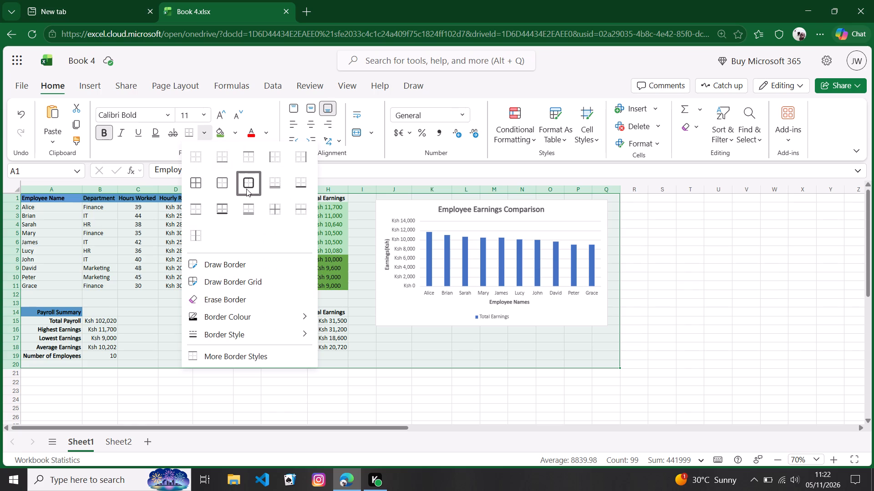
click(246, 189)
click(696, 311)
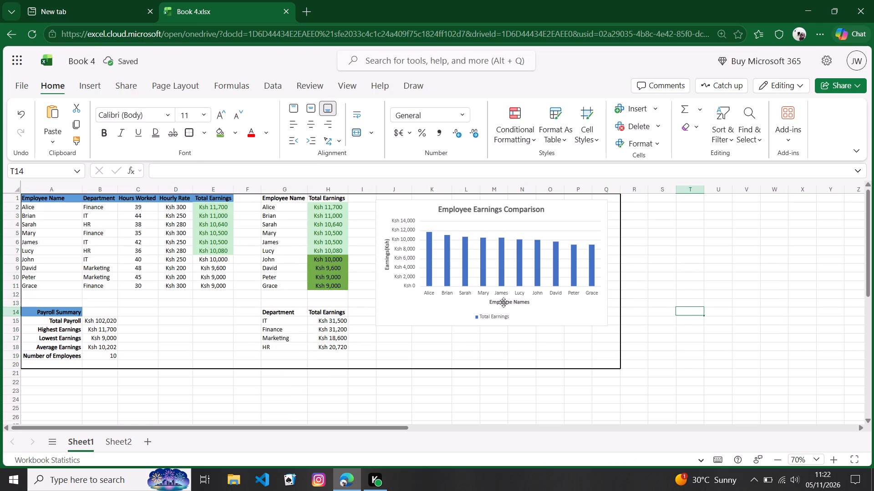
Open the workbook's file name for editing and clear the existing name Book 4.
scroll(277, 296, down, 1)
scroll(275, 296, up, 2)
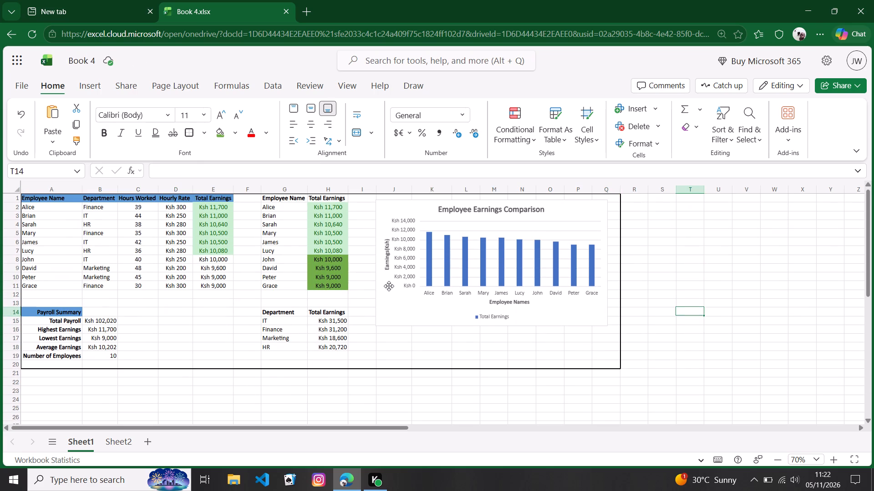
scroll(388, 287, down, 1)
scroll(388, 287, up, 2)
double_click(94, 60)
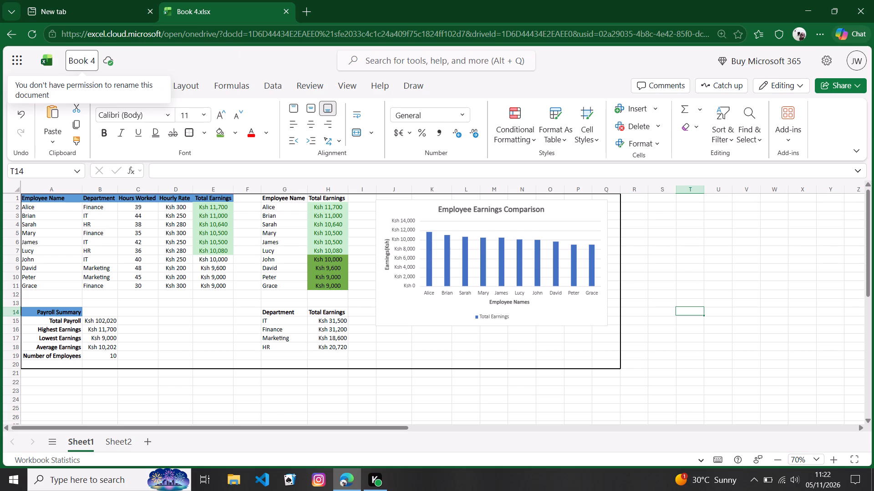
key(BackSpace)
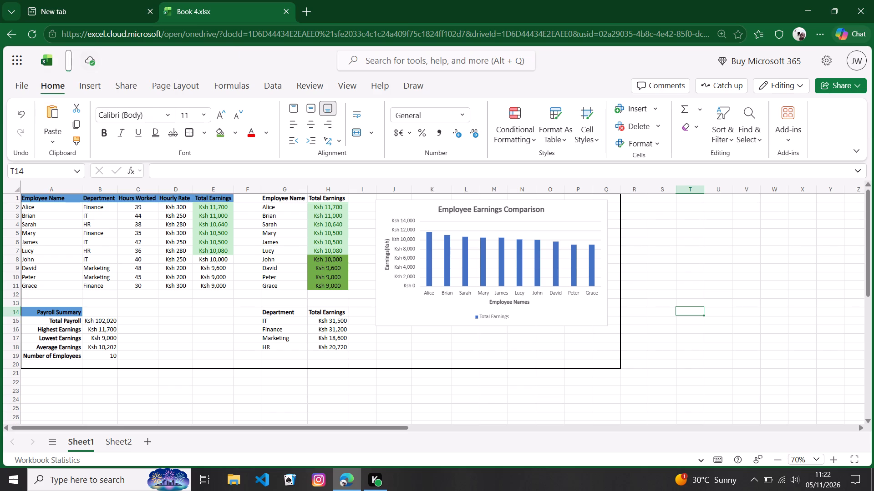
key(BackSpace)
key(BackSpace)
key(BackSpace)
Turn the computer's Wi-Fi off and back on to restart the wireless connection.
click(856, 476)
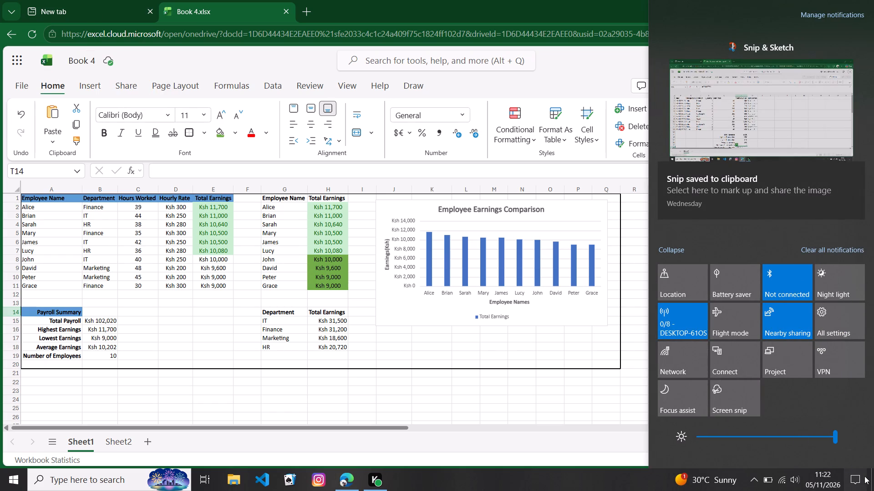
click(867, 477)
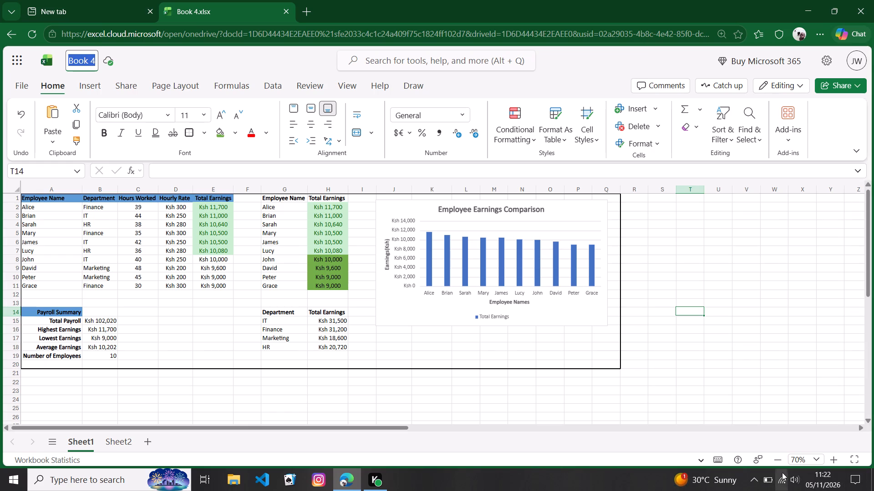
click(782, 478)
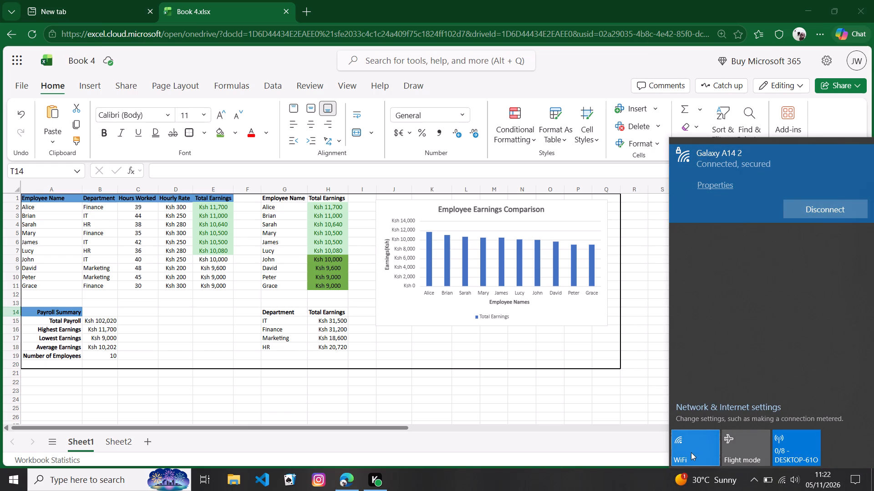
click(691, 452)
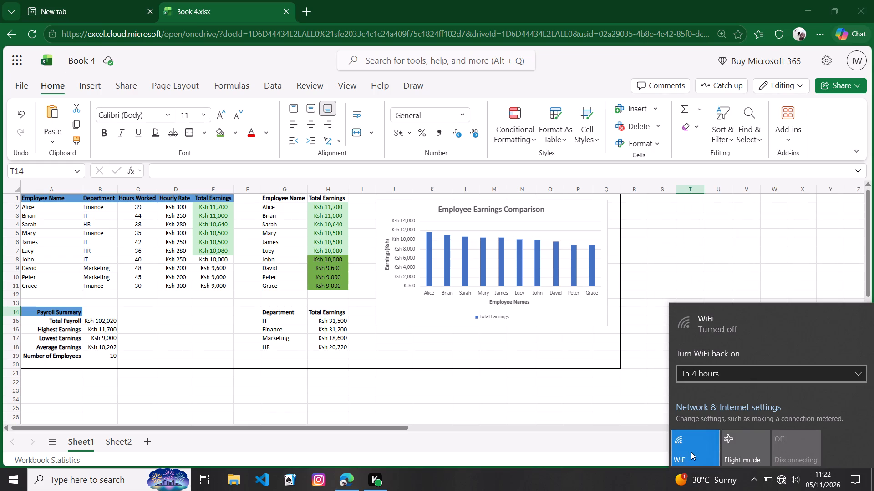
click(691, 452)
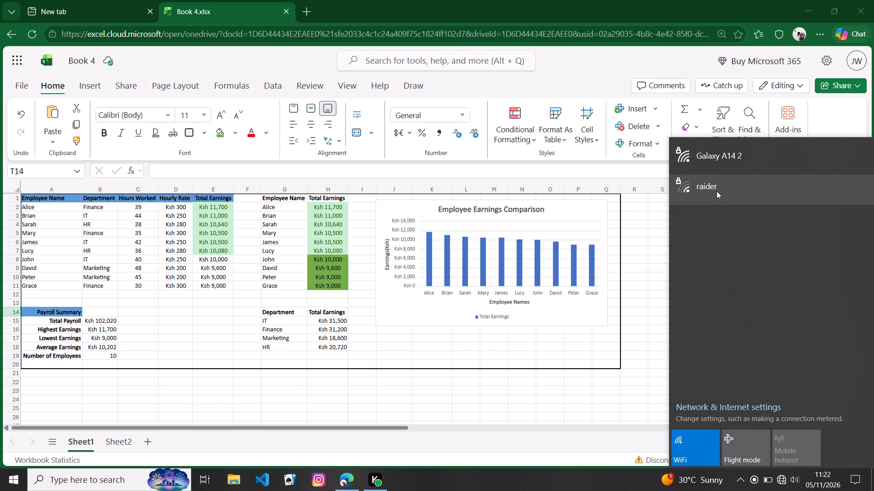
Try to connect the computer to the raider Wi-Fi network, and reopen the list of available networks.
click(716, 191)
click(807, 240)
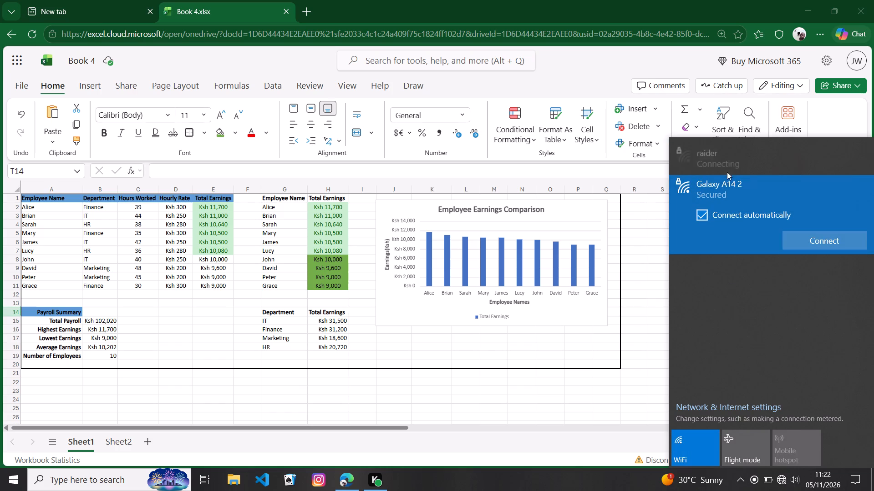
click(705, 213)
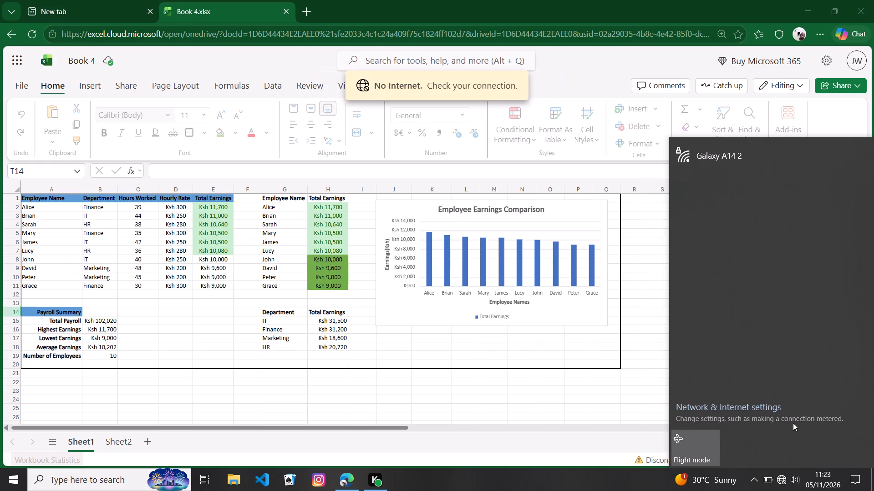
click(779, 478)
click(780, 478)
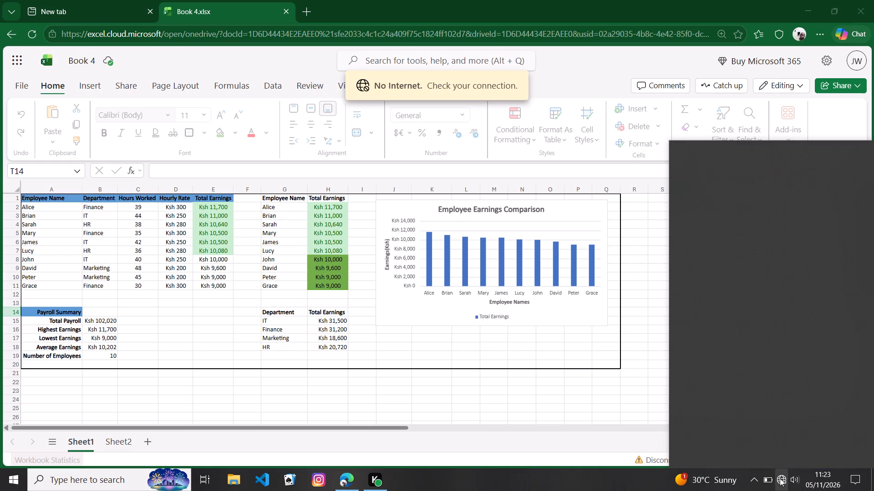
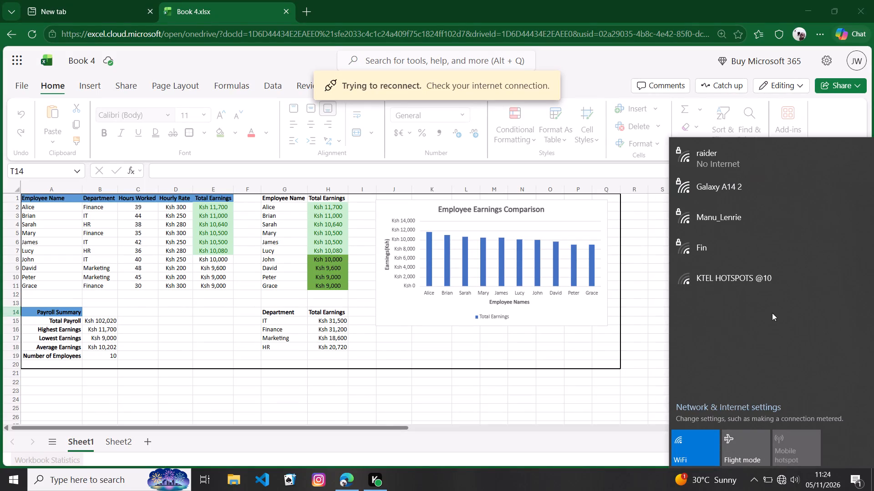
Reconnect the computer to the raider Wi-Fi network from the list of available networks to restore internet access for the workbook.
click(779, 477)
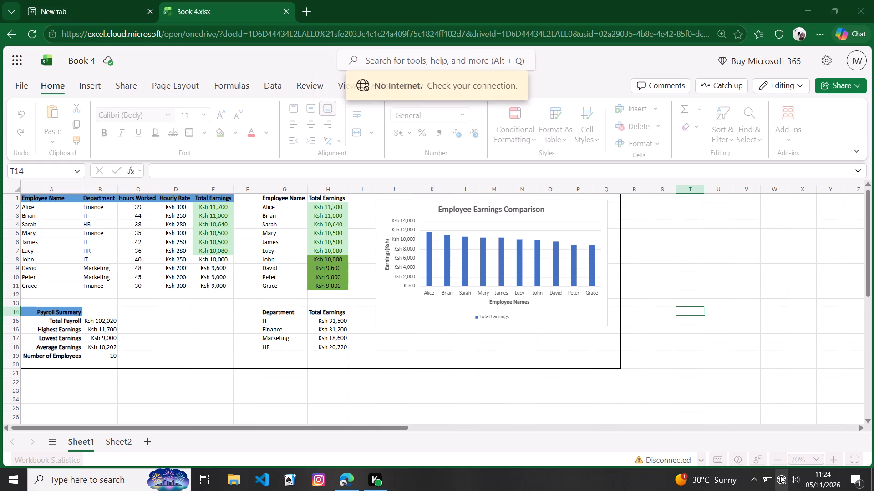
click(780, 476)
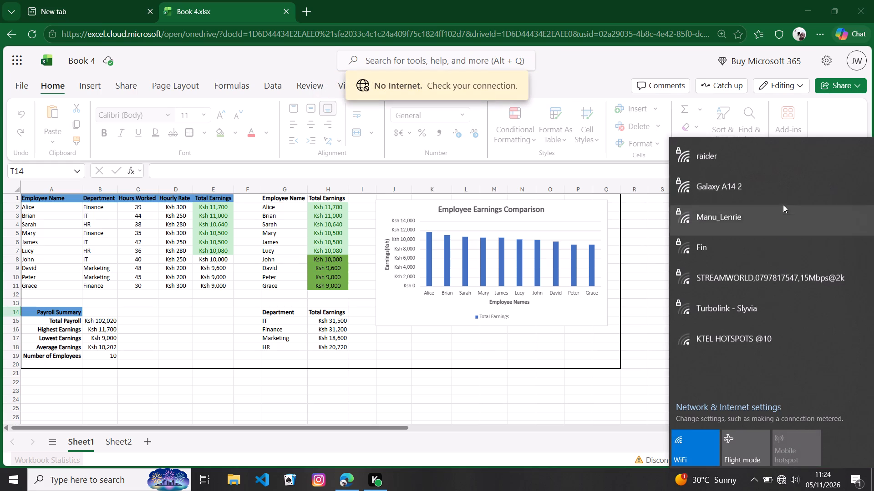
click(788, 167)
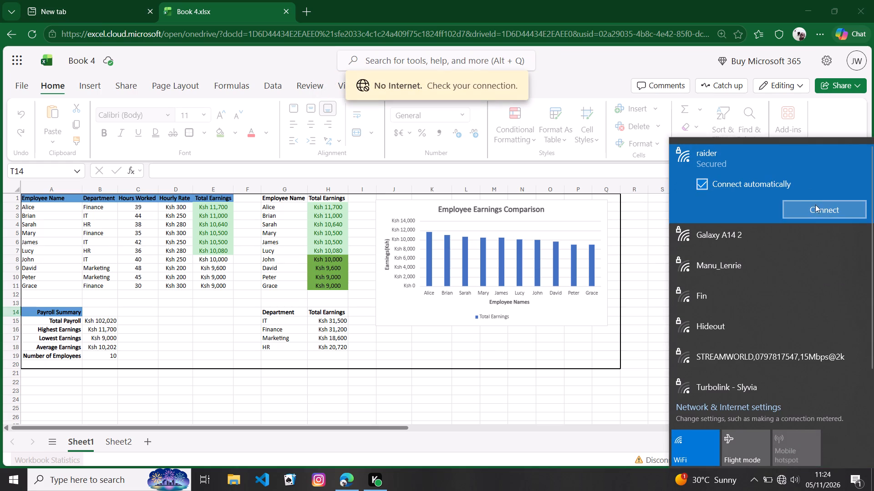
click(817, 207)
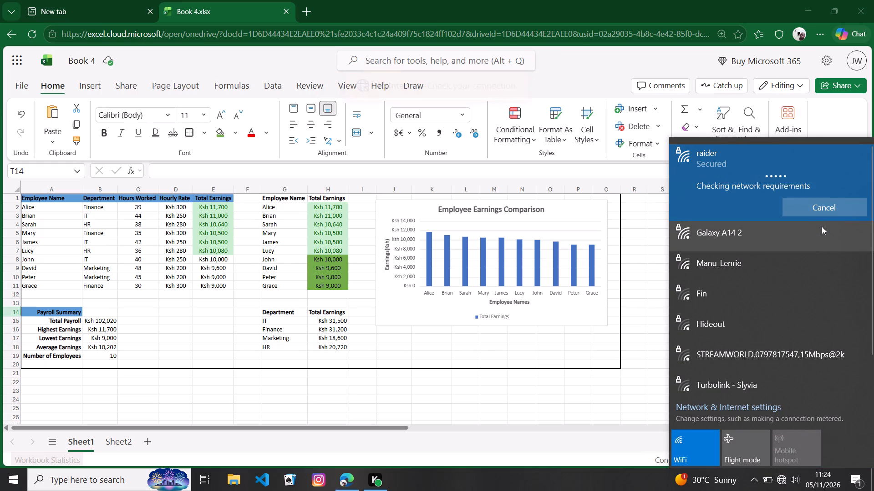
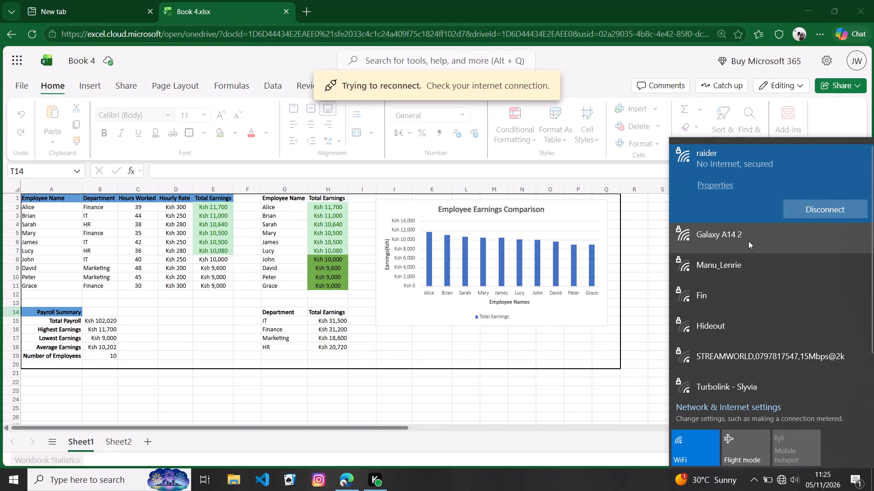
Switch the Wi-Fi connection from raider to the Galaxy A14 2 network.
click(764, 240)
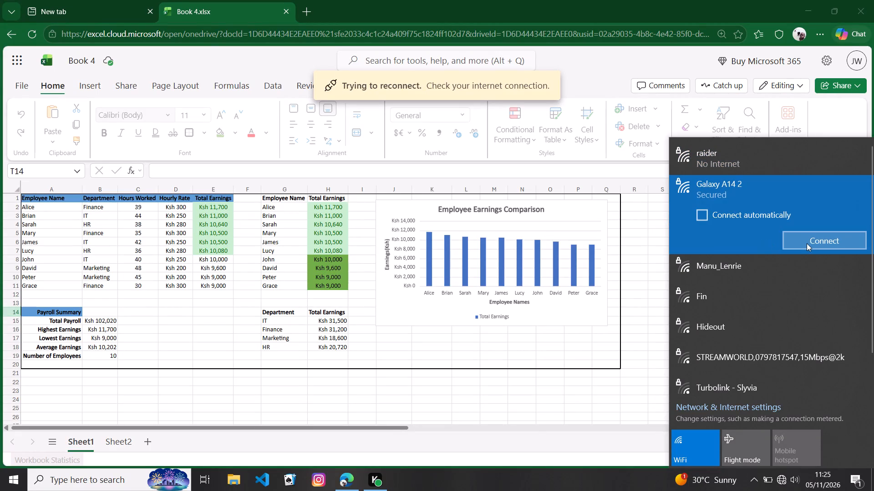
click(815, 240)
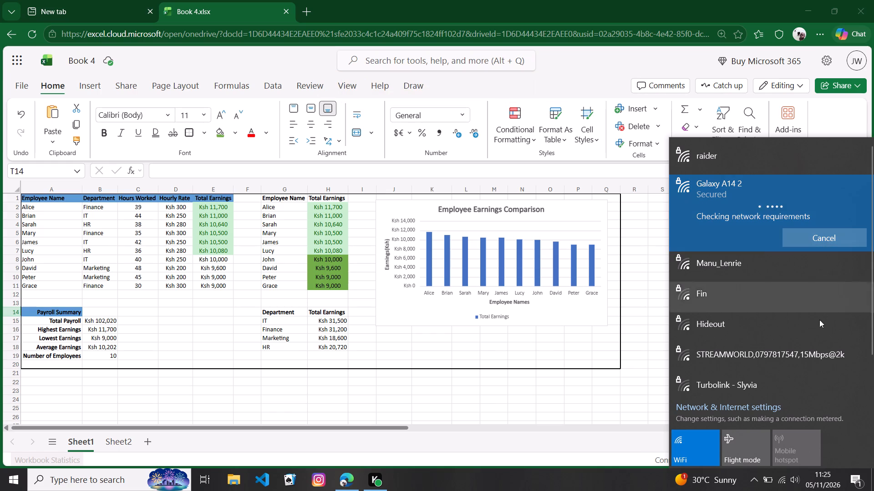
click(634, 477)
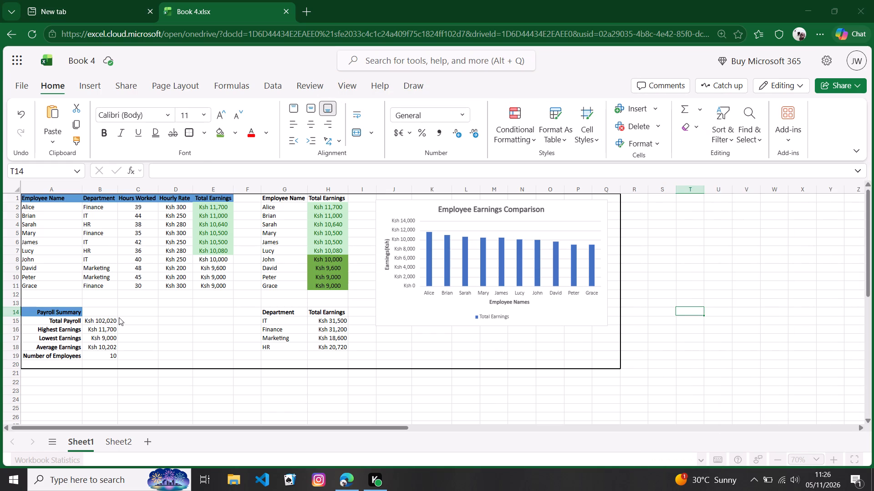
Open the payroll workbook's file name for editing.
click(93, 60)
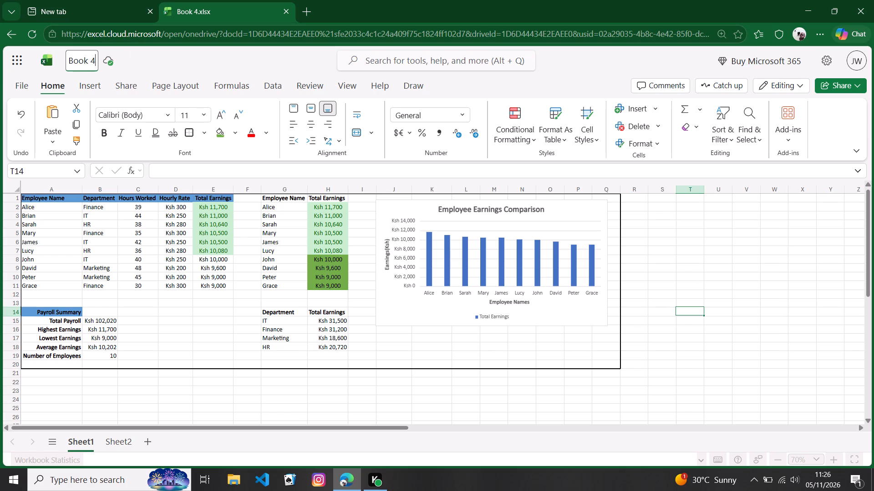
Rename the workbook as EMPLOYEE PAYROLL AND EARNINGS ANALYSIS REPORT, replacing the existing file name.
key(BackSpace)
key(BackSpace)
key(BackSpace)
key(BackSpace)
key(BackSpace)
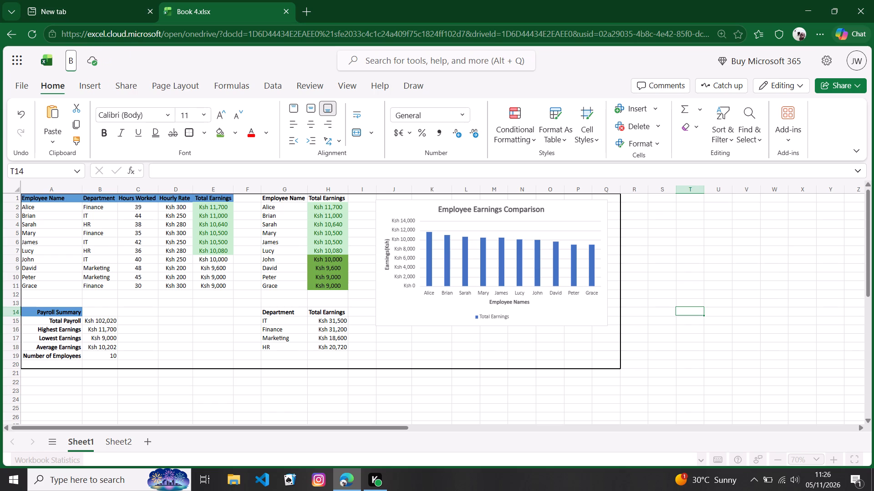
key(BackSpace)
text(EM)
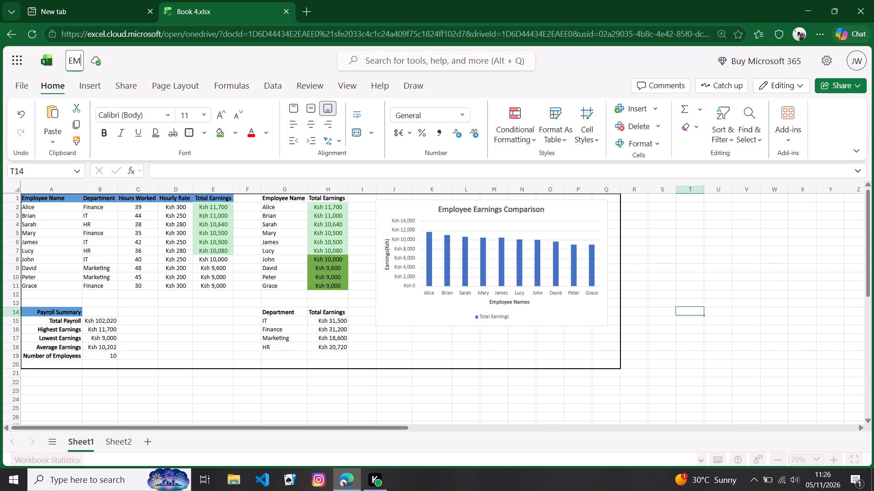
text(PLOYEE)
key(space)
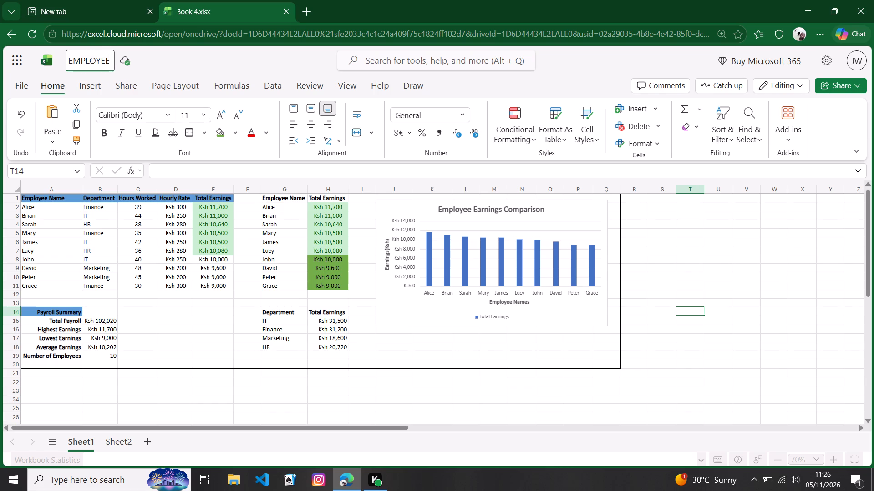
text(PA)
text(YROLL A)
text(ND)
key(space)
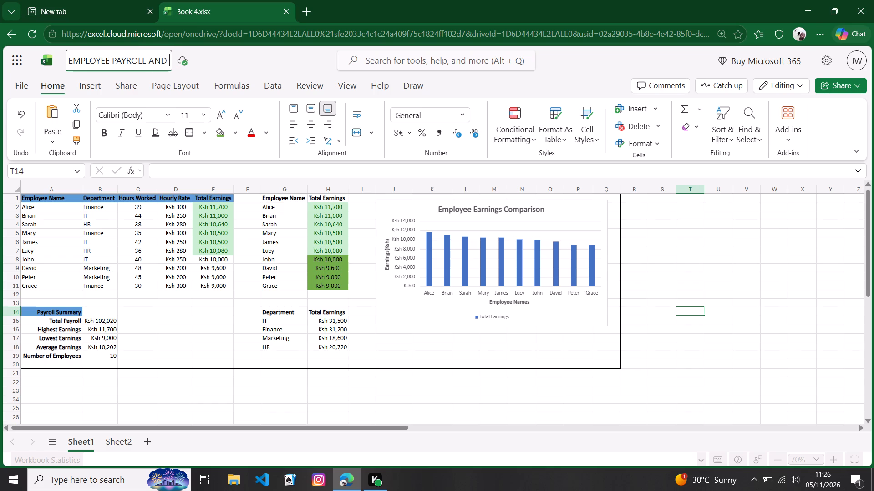
text(EARNING)
text(S)
key(space)
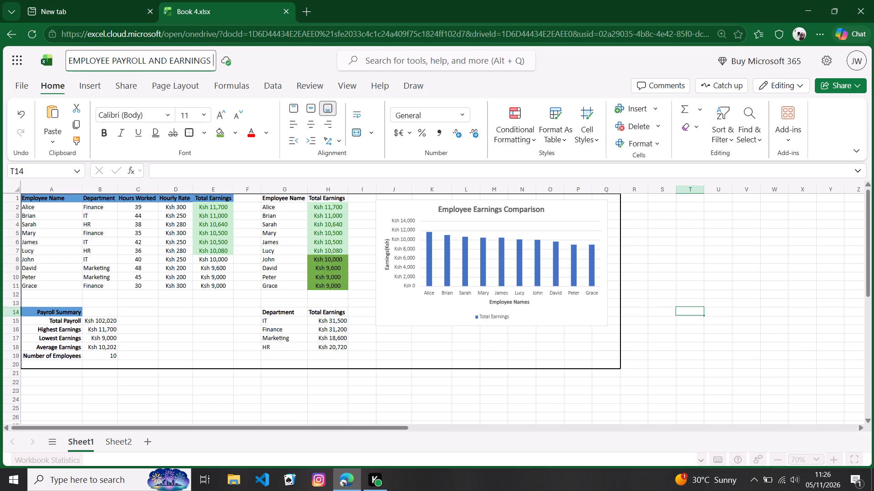
text(ANALYSIS REPORT)
key(Return)
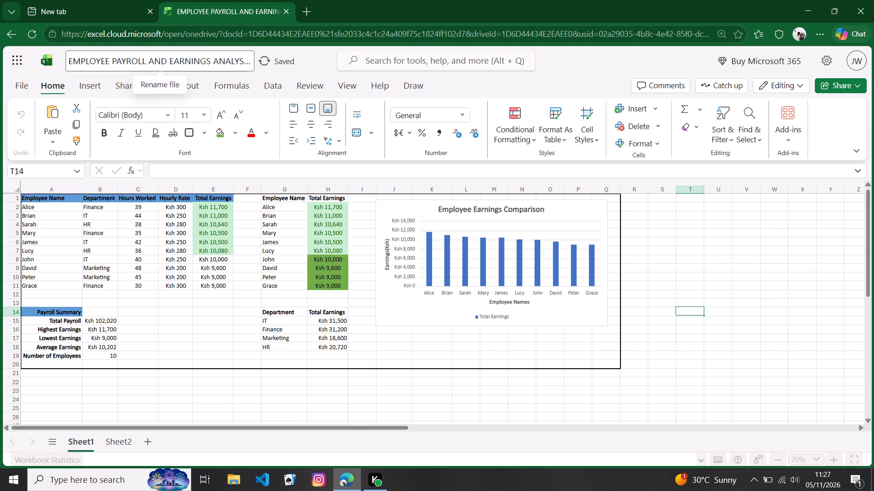
Export Sheet1 with its tables and earnings chart as a PDF and download the file.
click(29, 84)
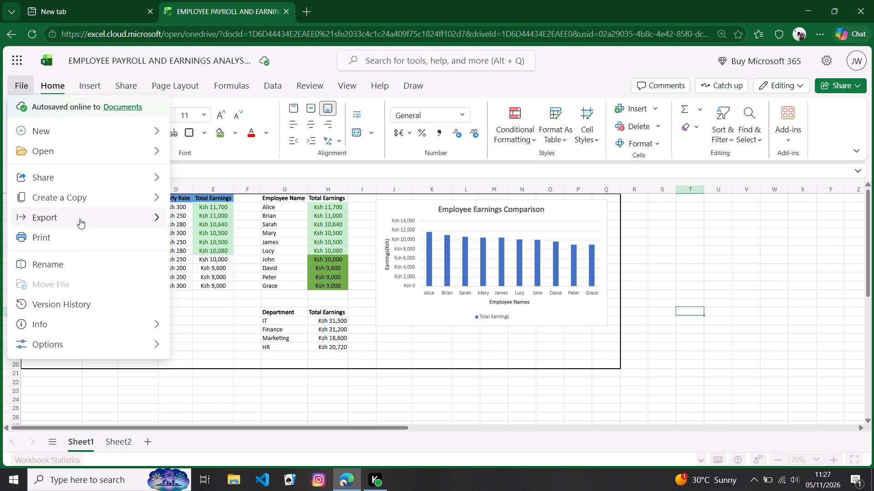
click(201, 226)
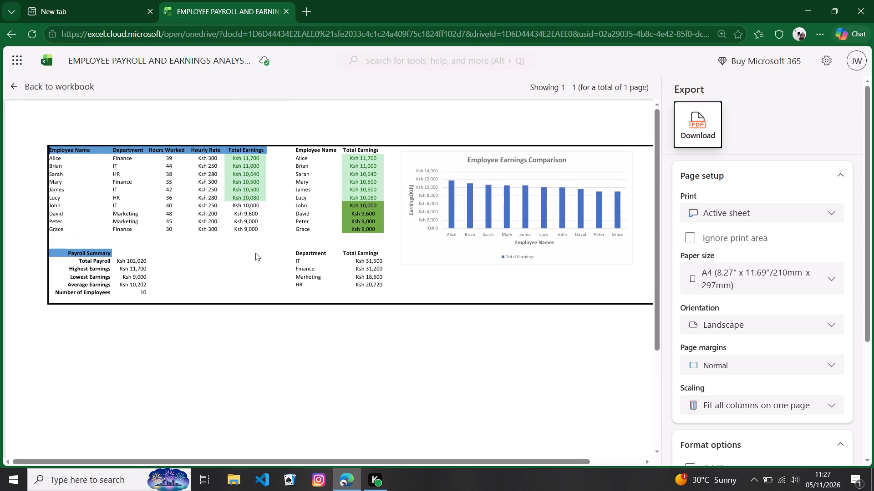
click(691, 126)
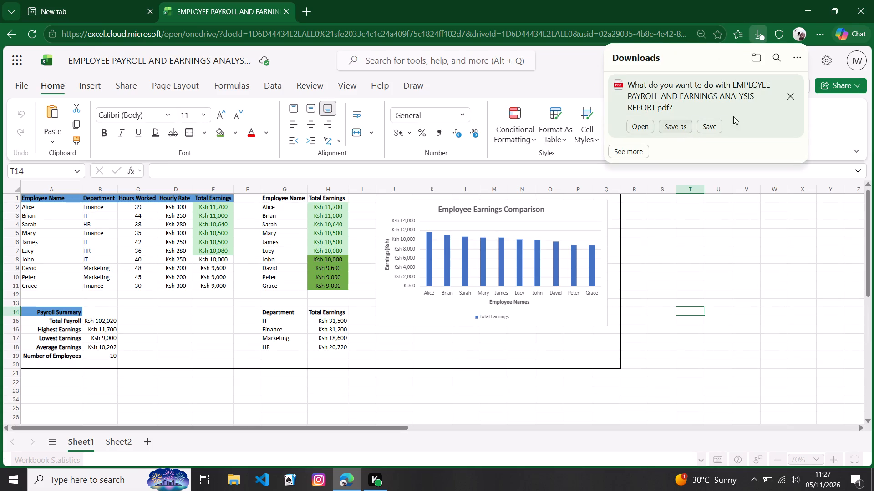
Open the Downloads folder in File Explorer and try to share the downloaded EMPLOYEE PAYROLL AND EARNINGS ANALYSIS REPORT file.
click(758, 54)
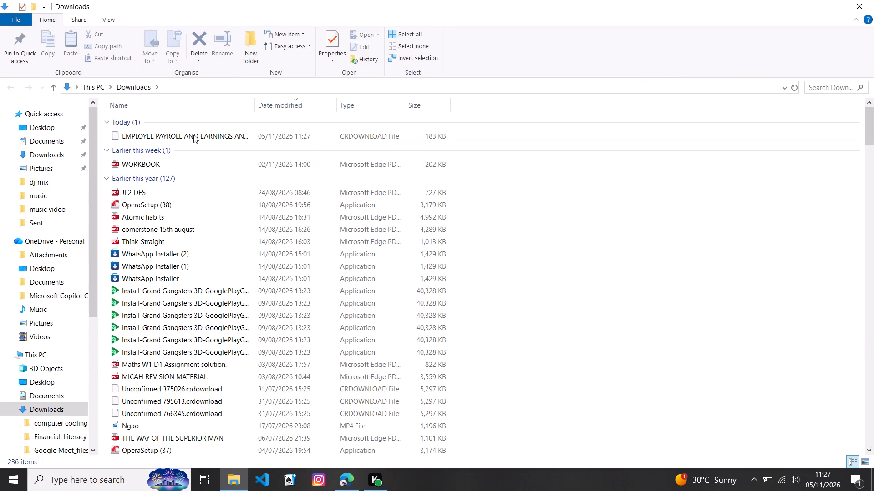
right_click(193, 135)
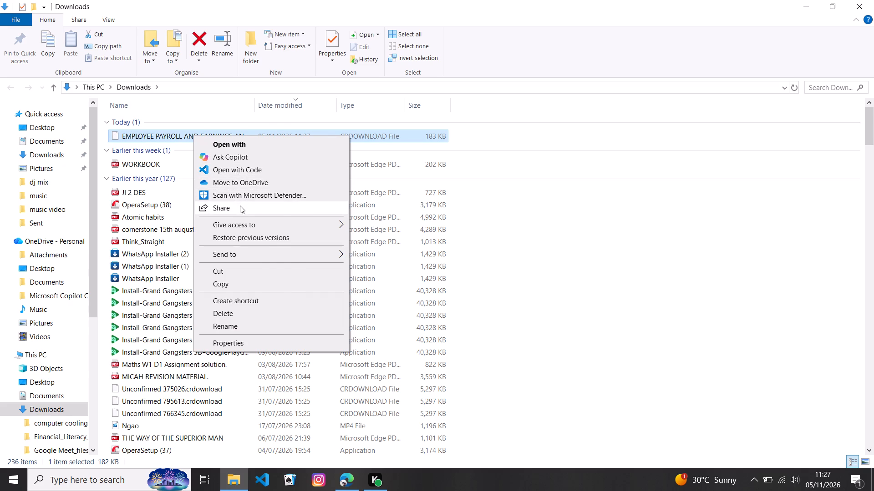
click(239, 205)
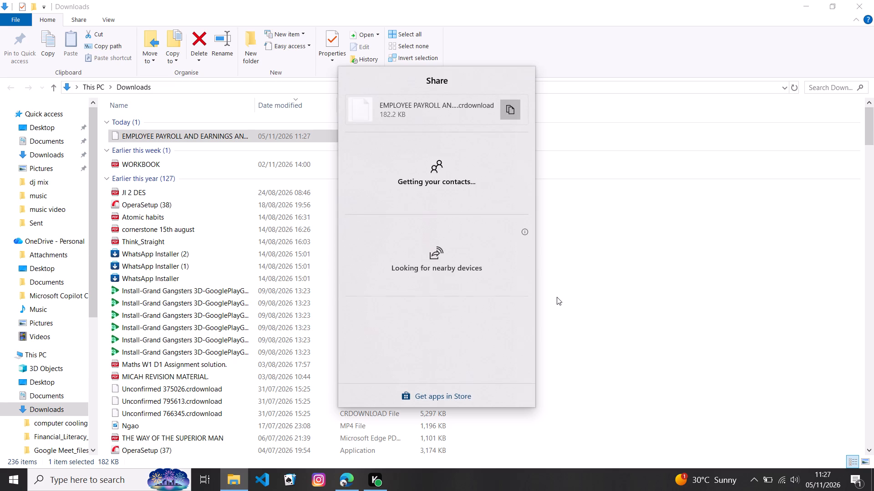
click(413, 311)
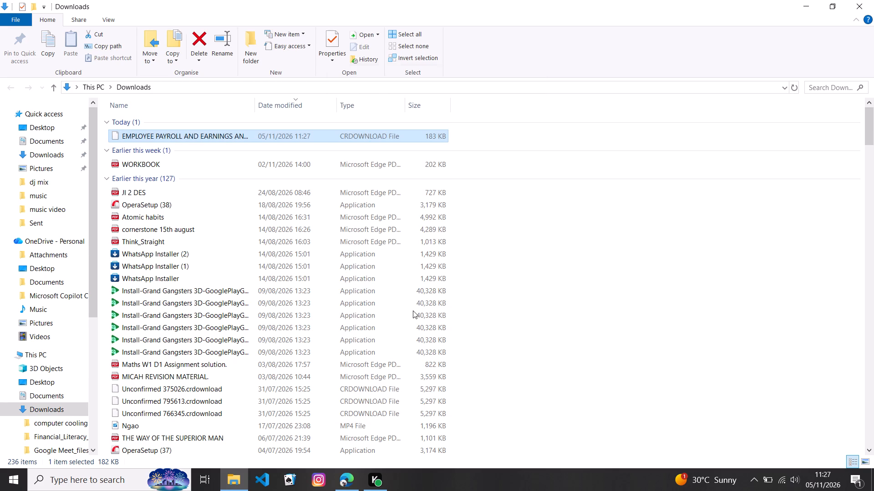
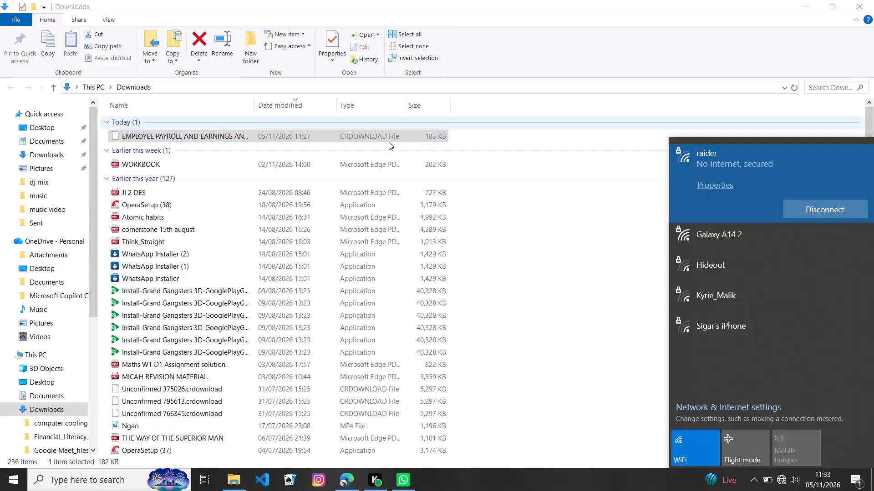
Close the File Explorer window showing the Downloads folder.
click(873, 0)
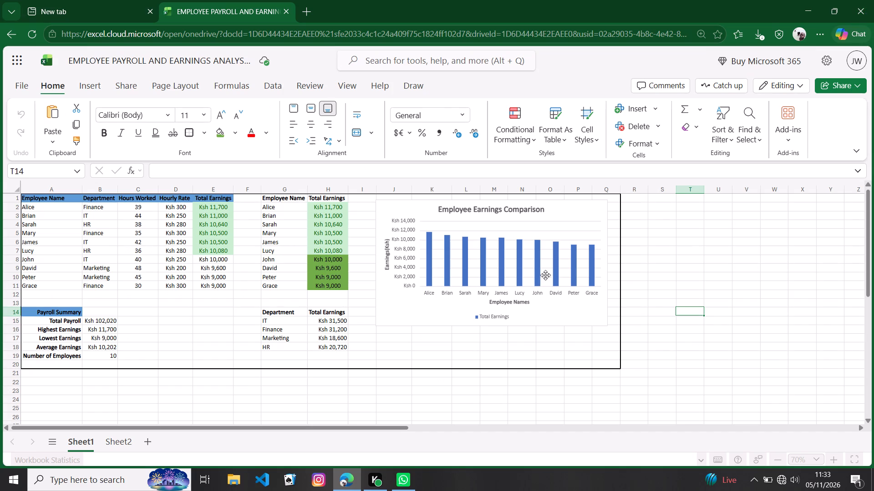
Close the EMPLOYEE PAYROLL AND EARNINGS ANALYSIS REPORT workbook and the remaining new tab in Microsoft Edge.
click(288, 10)
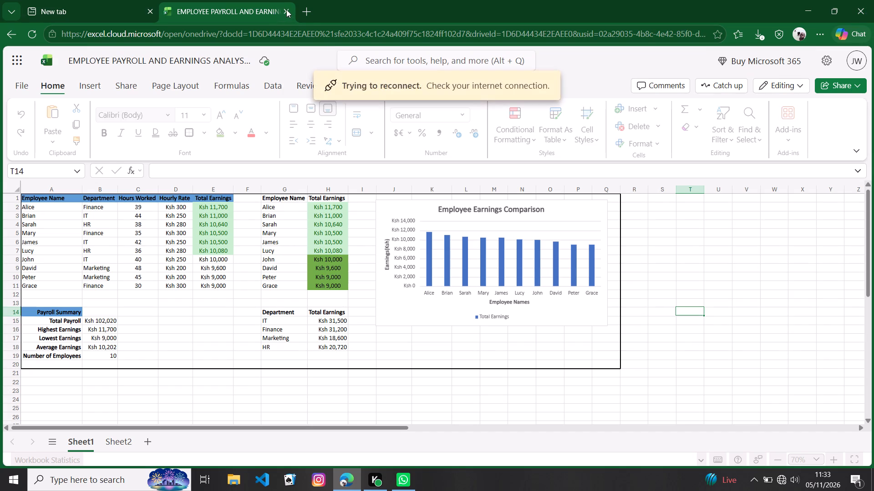
click(151, 12)
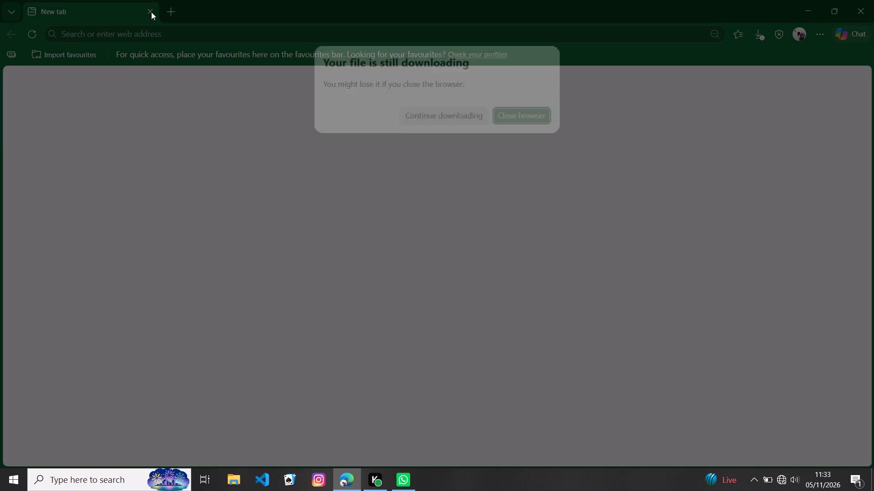